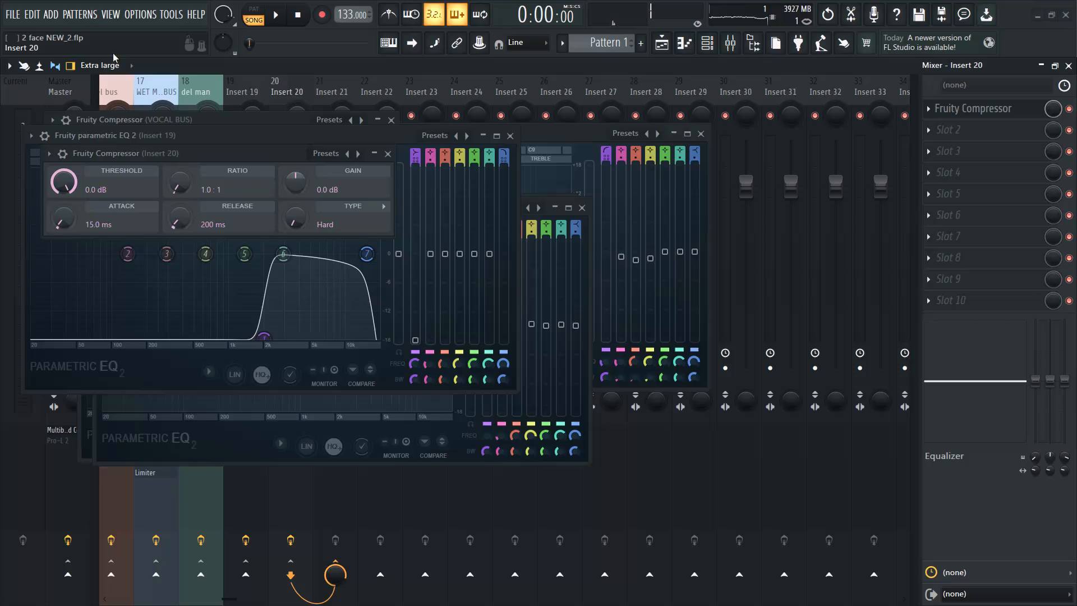
Switch from the mixer and its open effect windows to the playlist arrangement.
{"action": "left_click", "coordinate": [112, 20]}
{"action": "left_click", "coordinate": [157, 240]}
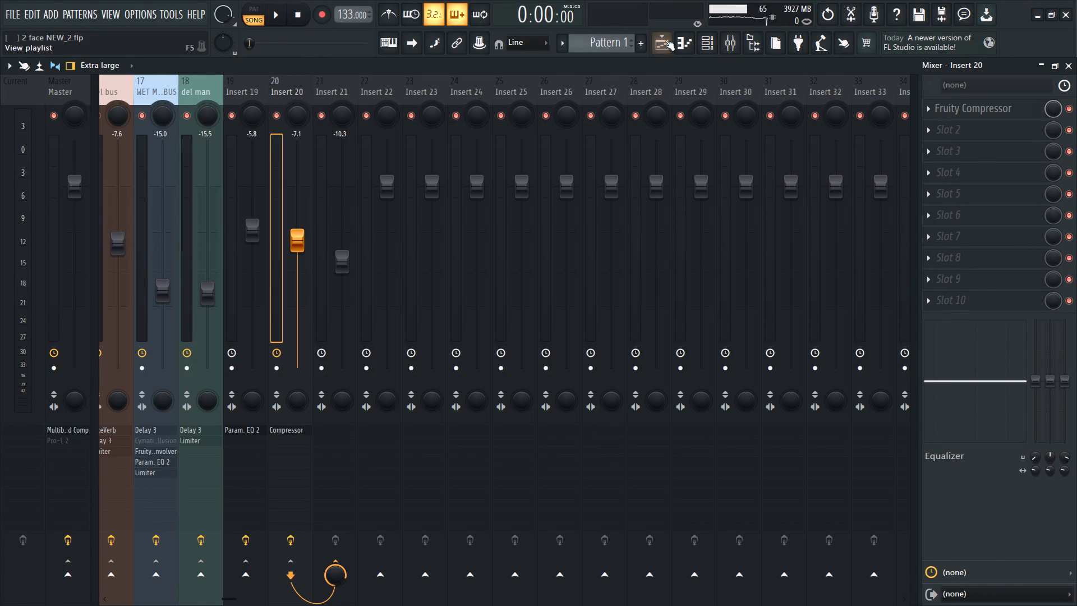
{"action": "left_click", "coordinate": [666, 40]}
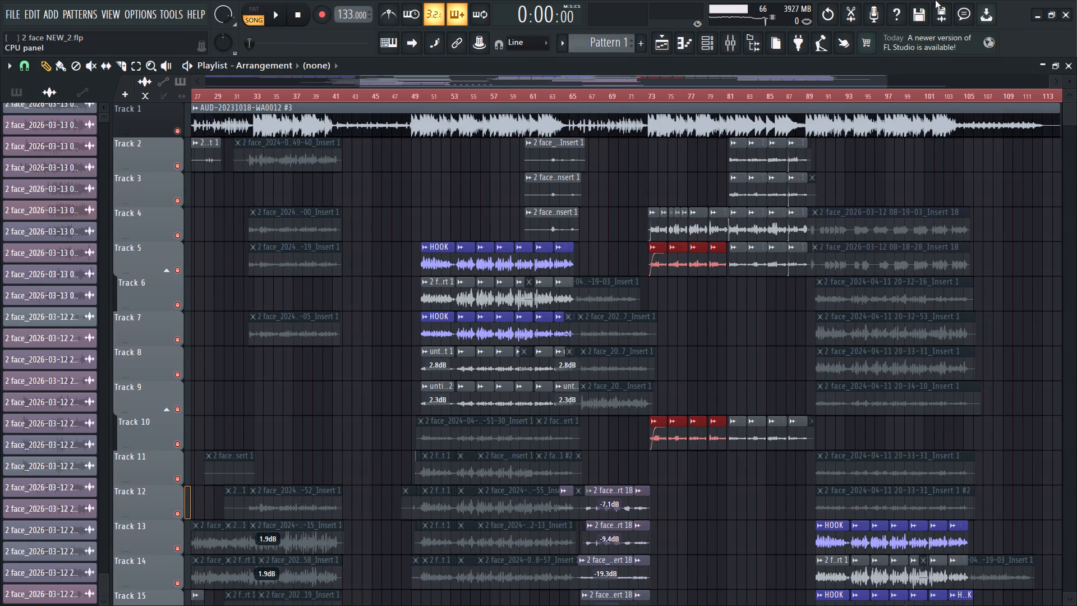
Open the recent project CRIB REMASTER_2.flp, saving the changes to 2 face NEW_2.flp.
{"action": "left_click", "coordinate": [10, 16]}
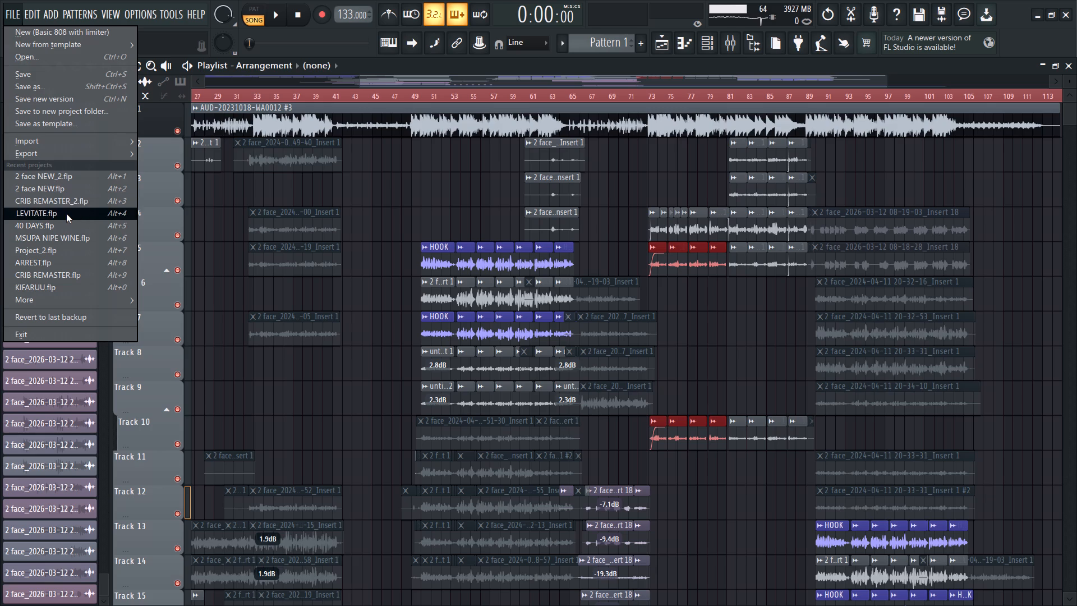
{"action": "left_click", "coordinate": [63, 204]}
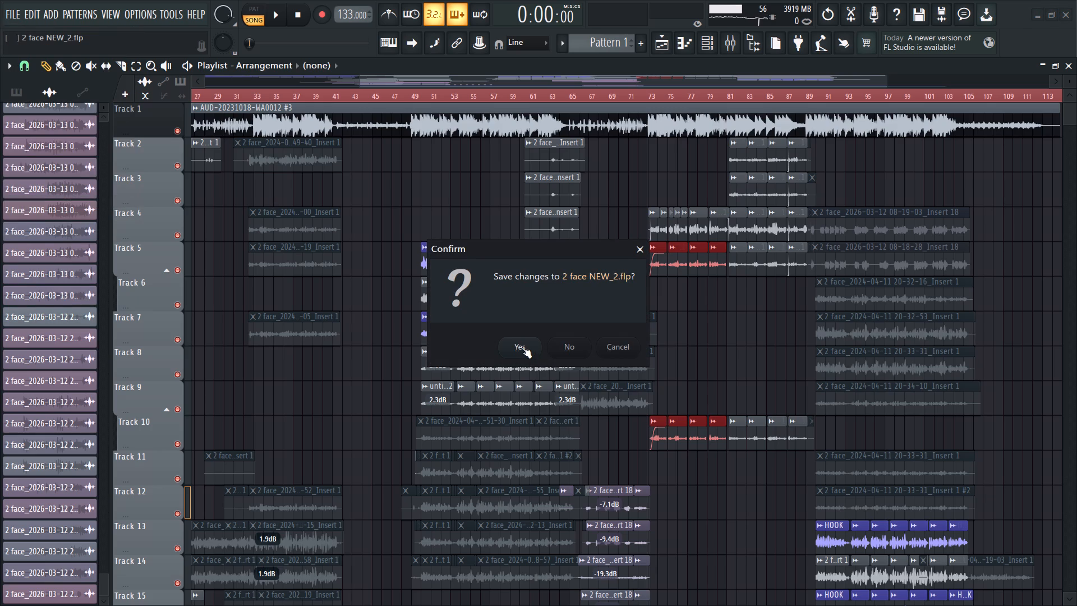
{"action": "left_click", "coordinate": [522, 347]}
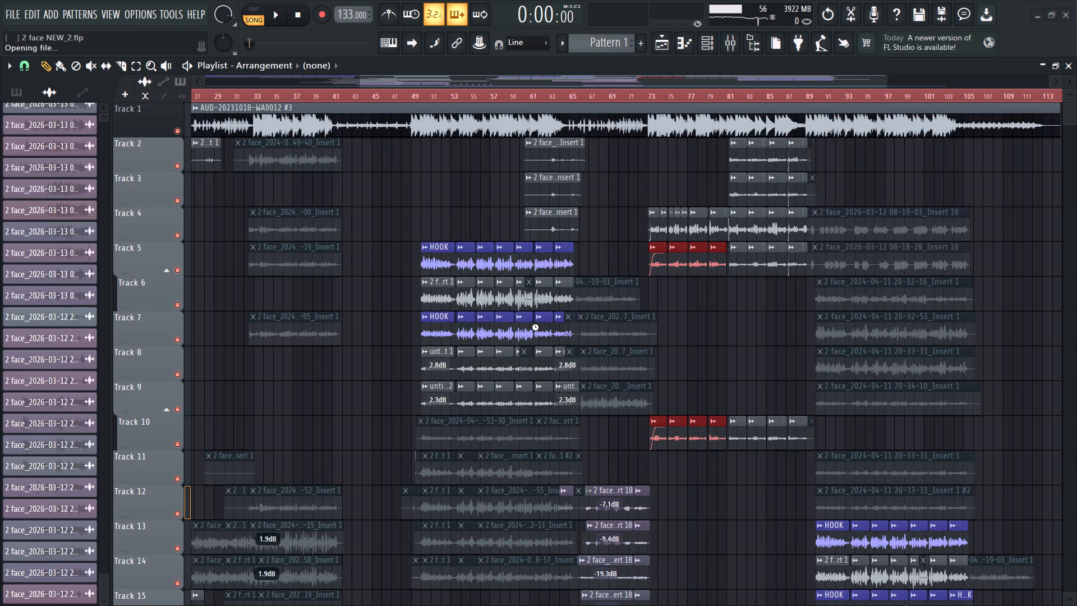
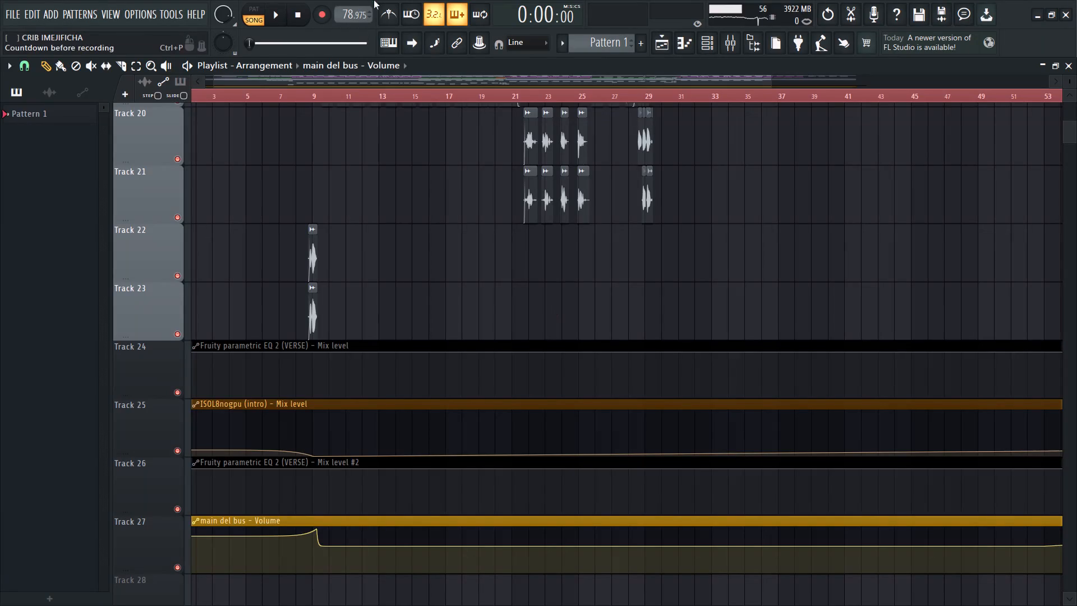
Start playing the song and close all open plugin windows.
{"action": "left_click", "coordinate": [277, 11]}
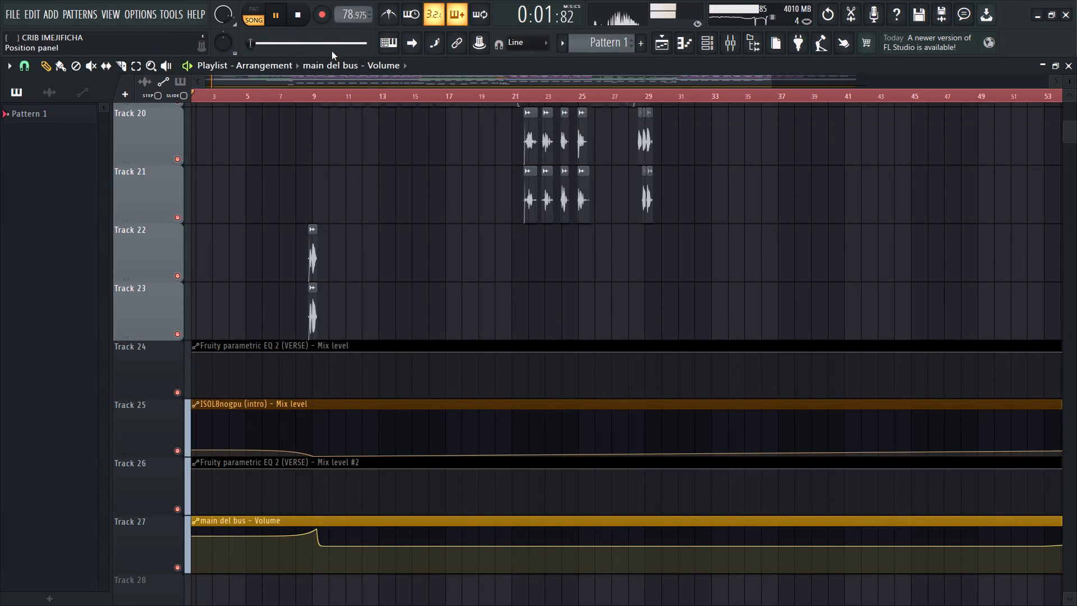
{"action": "left_click", "coordinate": [118, 19]}
{"action": "left_click", "coordinate": [172, 237]}
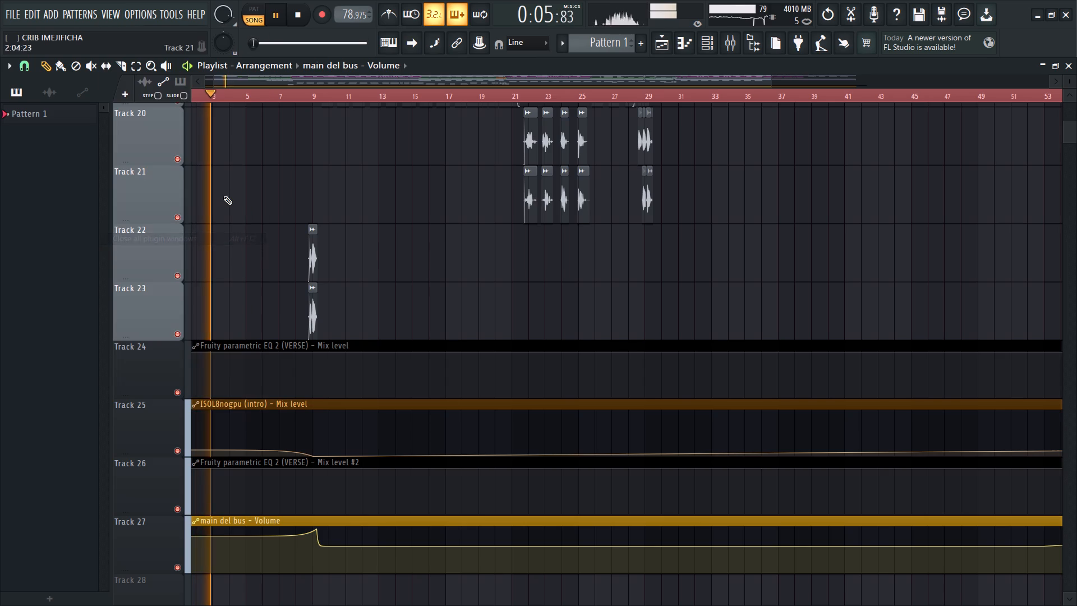
{"action": "left_click", "coordinate": [722, 48]}
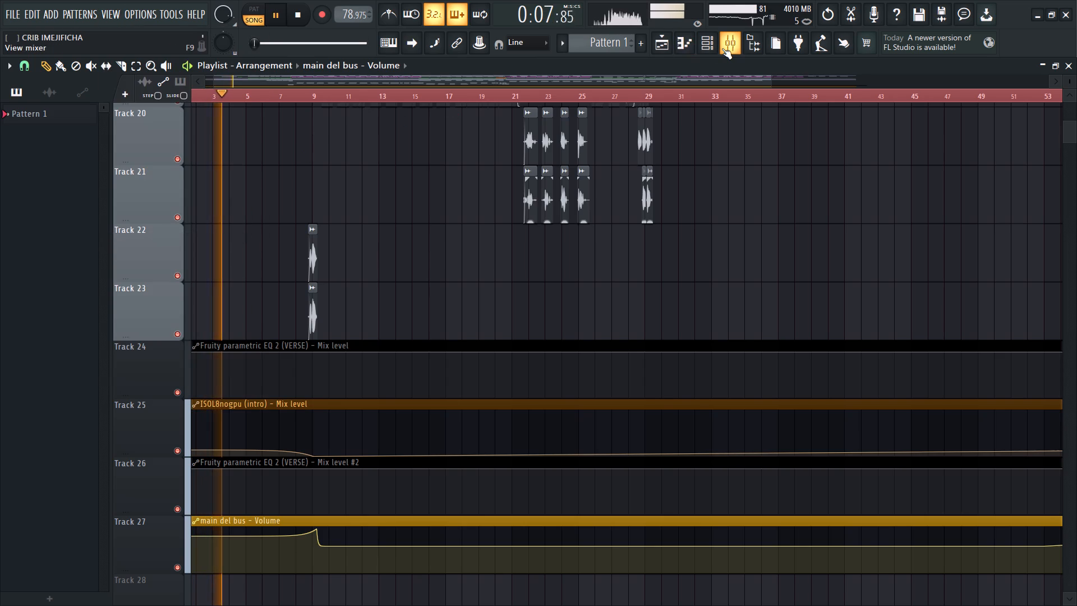
{"action": "left_click", "coordinate": [722, 48]}
Lower the starting point of the main del bus - Volume automation on Track 27 and adjust the curve leading up to bar 9.
{"action": "scroll", "coordinate": [165, 502], "scroll_direction": "down", "scroll_amount": 2}
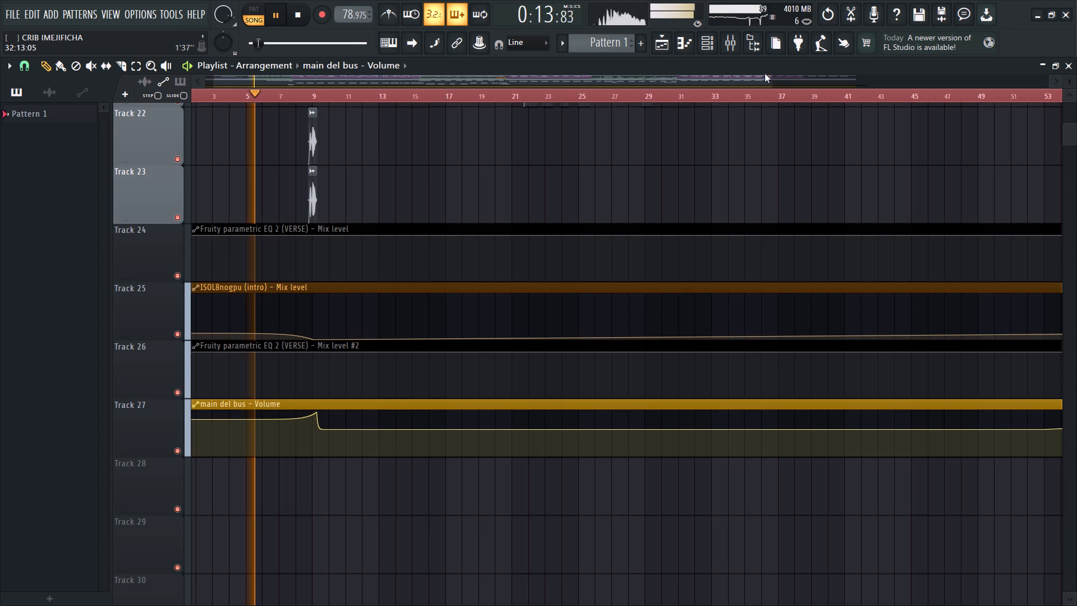
{"action": "left_click_drag", "start_coordinate": [772, 79], "coordinate": [595, 76]}
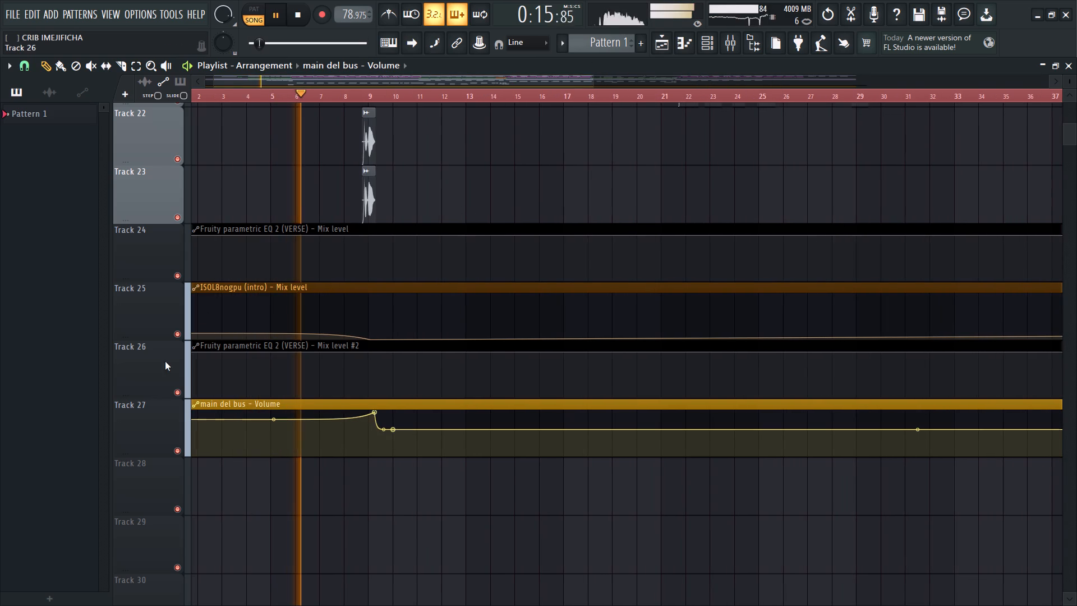
{"action": "left_click_drag", "start_coordinate": [288, 80], "coordinate": [210, 80]}
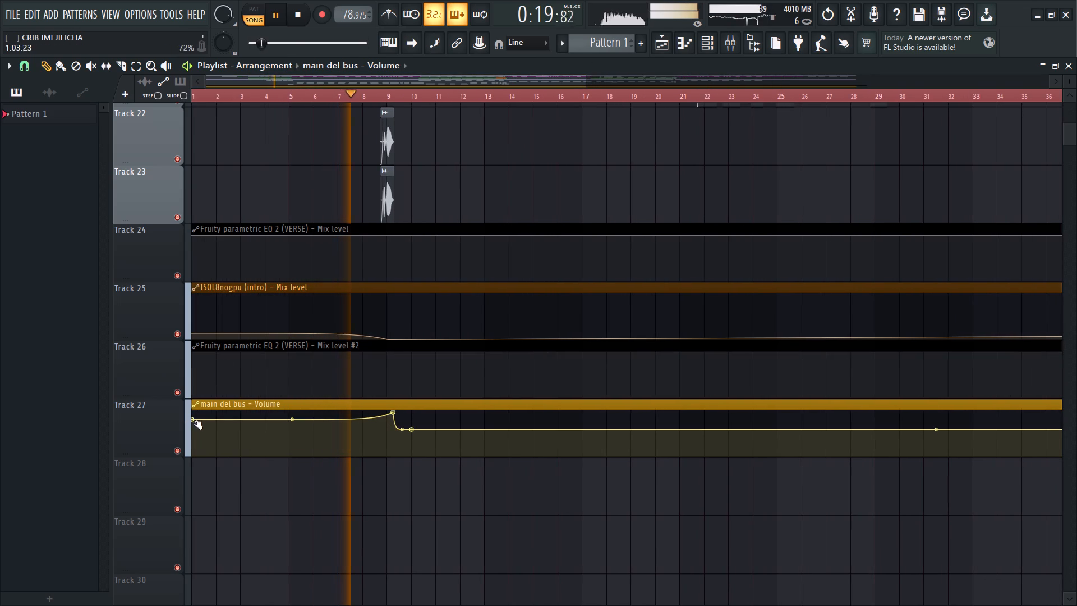
{"action": "left_click_drag", "start_coordinate": [193, 422], "coordinate": [186, 434]}
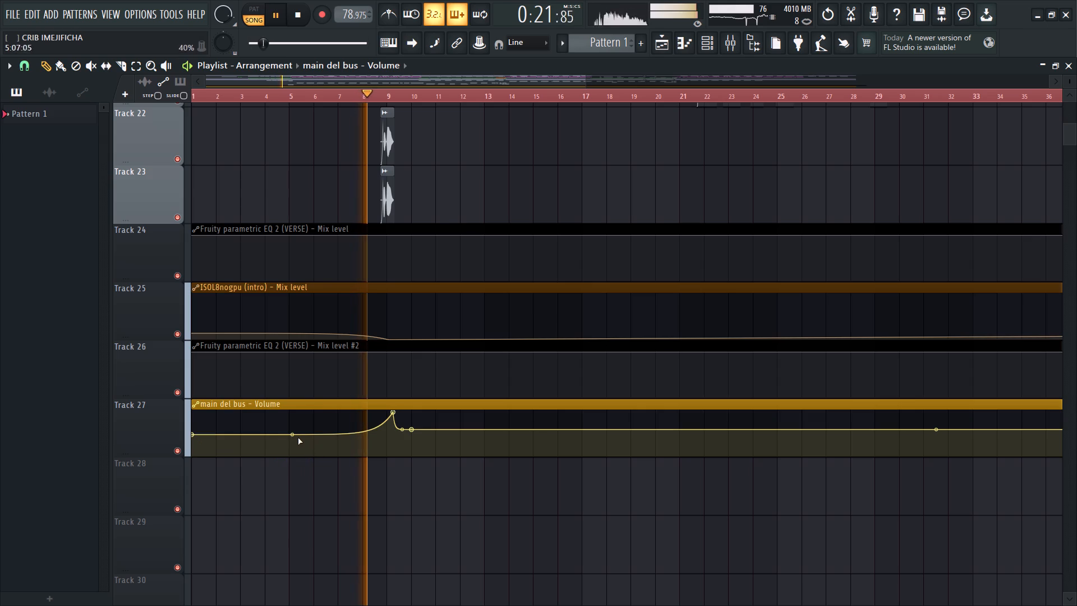
{"action": "left_click_drag", "start_coordinate": [293, 435], "coordinate": [292, 428]}
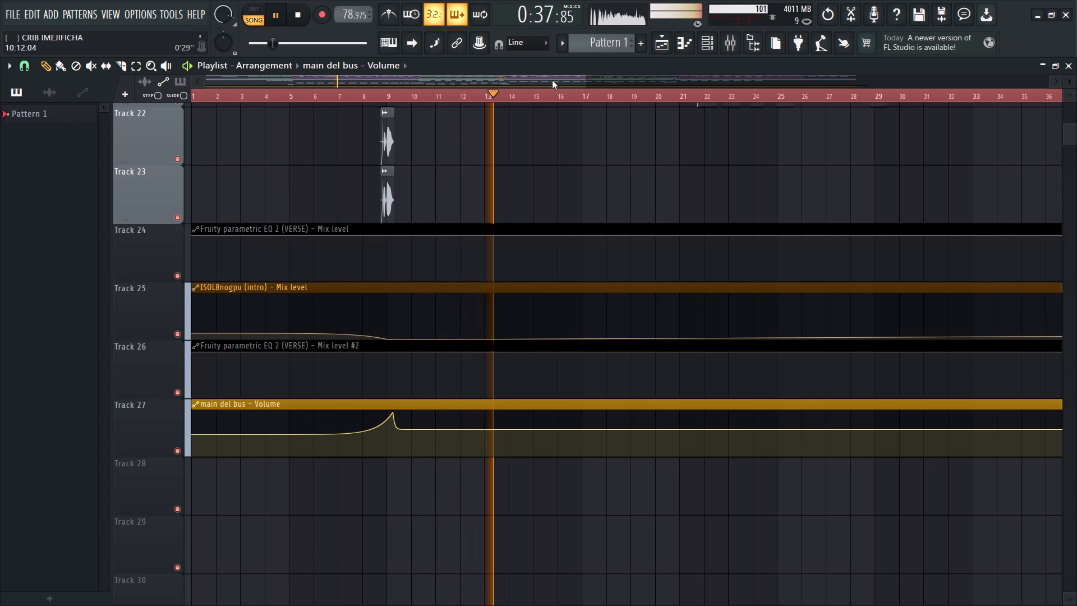
Open the mixer and bypass all effects on the Master track.
{"action": "left_click_drag", "start_coordinate": [533, 80], "coordinate": [554, 81]}
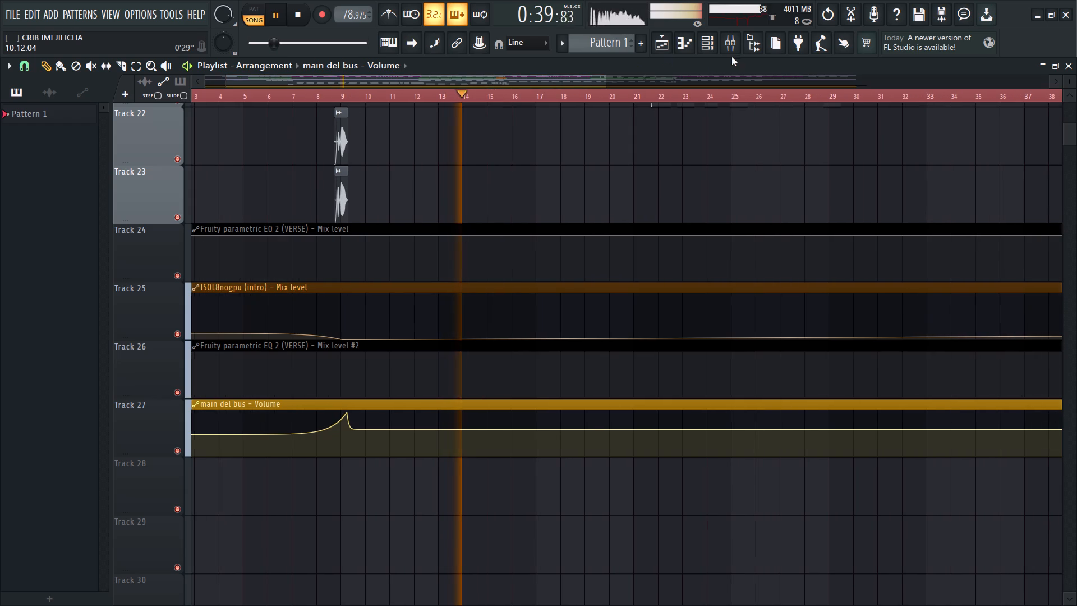
{"action": "left_click", "coordinate": [732, 48]}
{"action": "scroll", "coordinate": [503, 91], "scroll_direction": "down", "scroll_amount": 1}
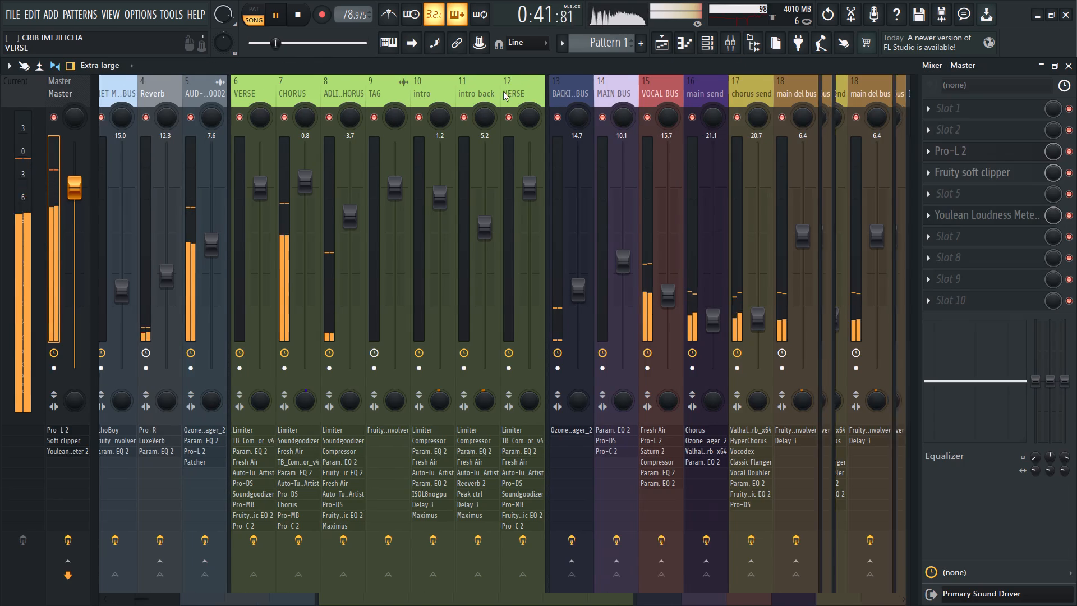
{"action": "scroll", "coordinate": [502, 89], "scroll_direction": "down", "scroll_amount": 2}
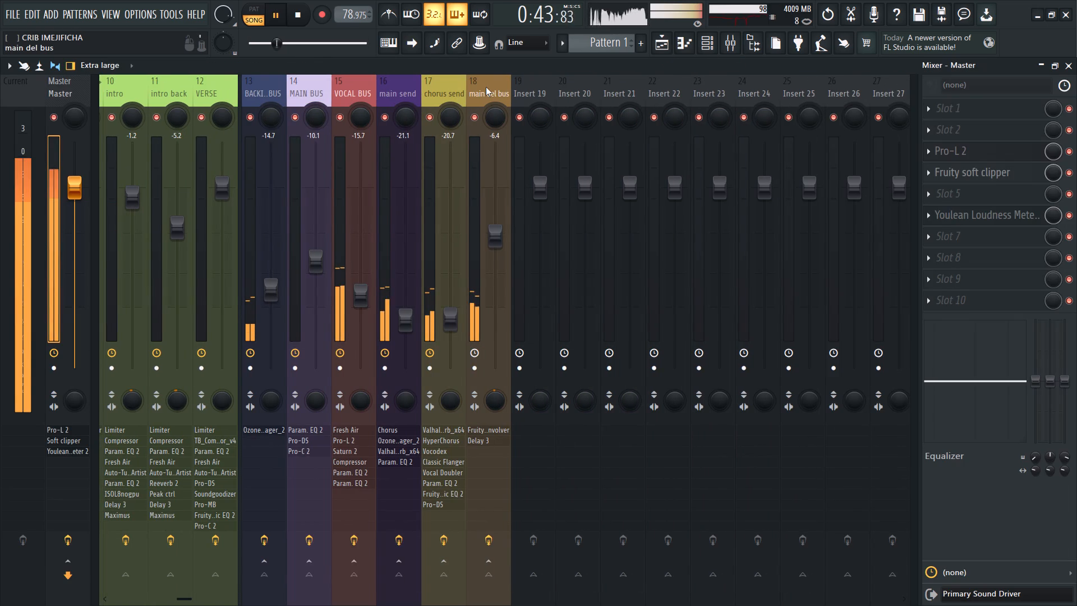
{"action": "left_click", "coordinate": [72, 535]}
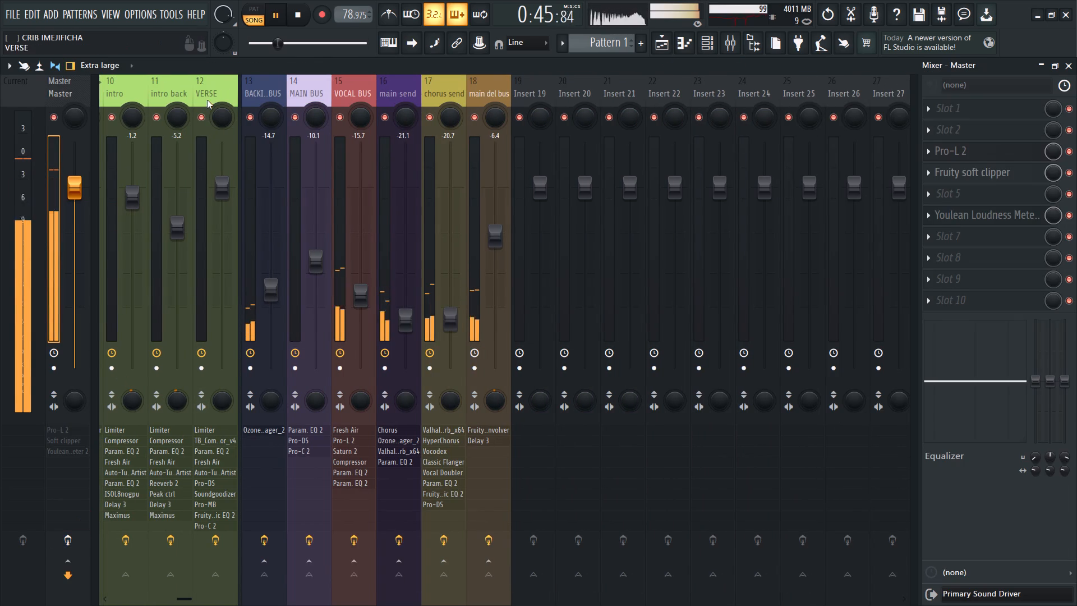
Examine the vocal, bus and send tracks in the mixer, with their levels and effect chains, while the song plays.
{"action": "scroll", "coordinate": [240, 80], "scroll_direction": "up", "scroll_amount": 1}
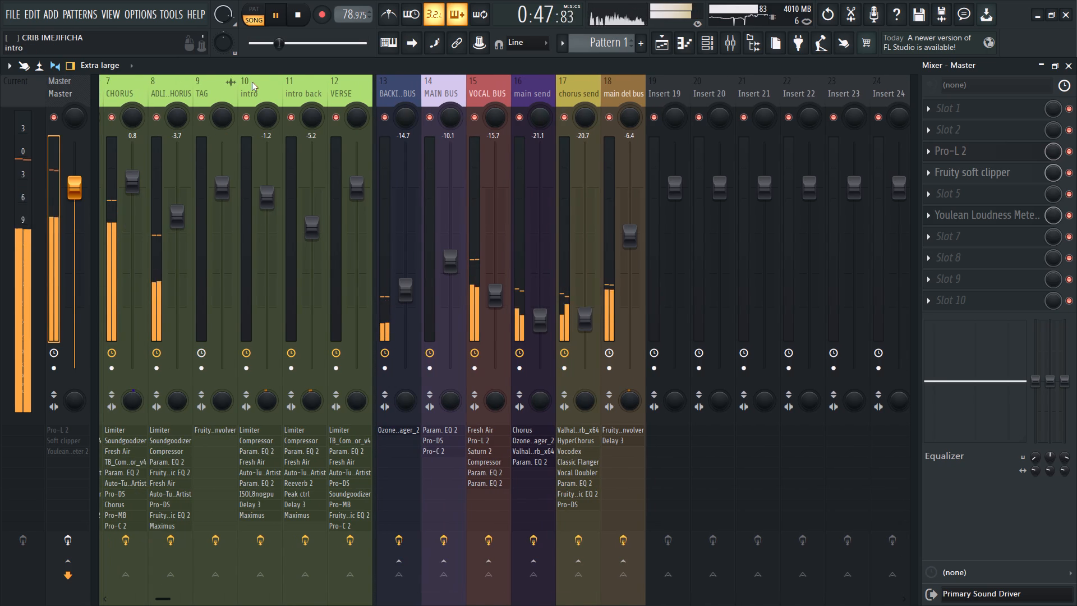
{"action": "scroll", "coordinate": [252, 82], "scroll_direction": "down", "scroll_amount": 1}
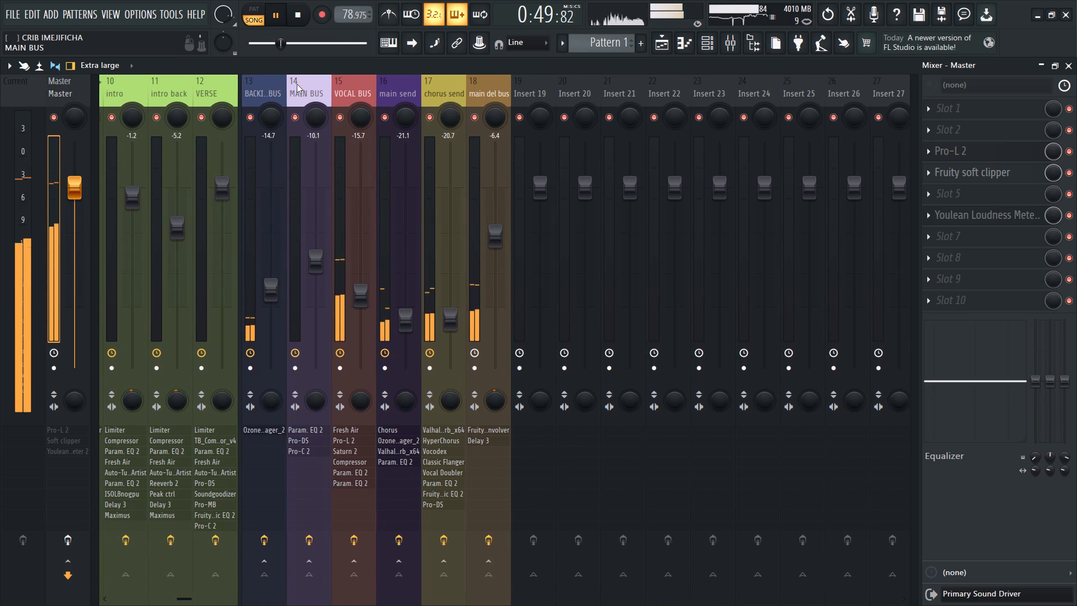
{"action": "scroll", "coordinate": [297, 84], "scroll_direction": "down", "scroll_amount": 1}
{"action": "scroll", "coordinate": [271, 93], "scroll_direction": "up", "scroll_amount": 2}
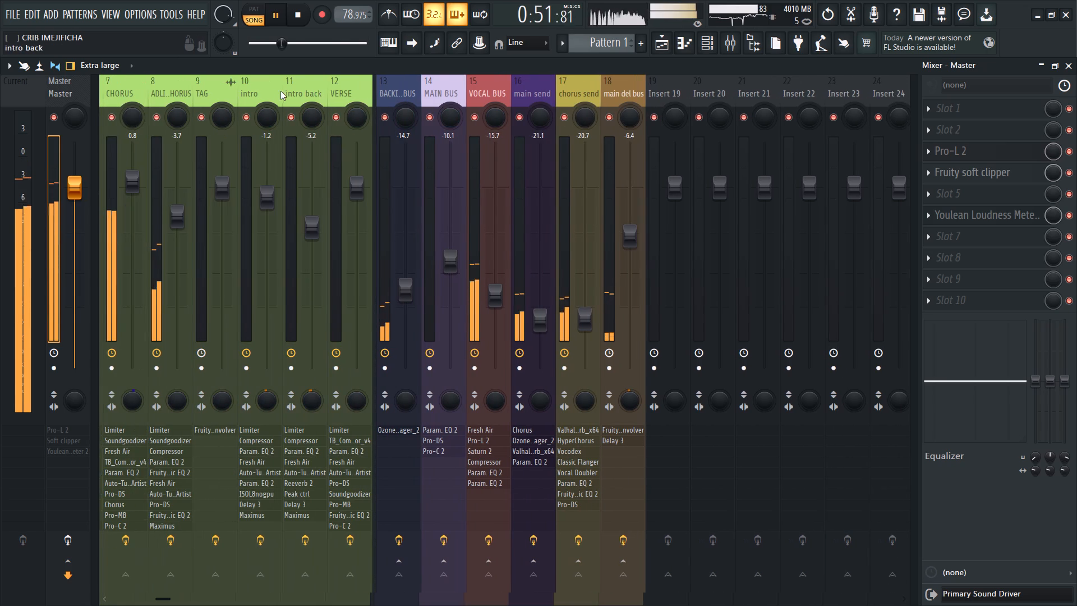
{"action": "scroll", "coordinate": [406, 88], "scroll_direction": "up", "scroll_amount": 5}
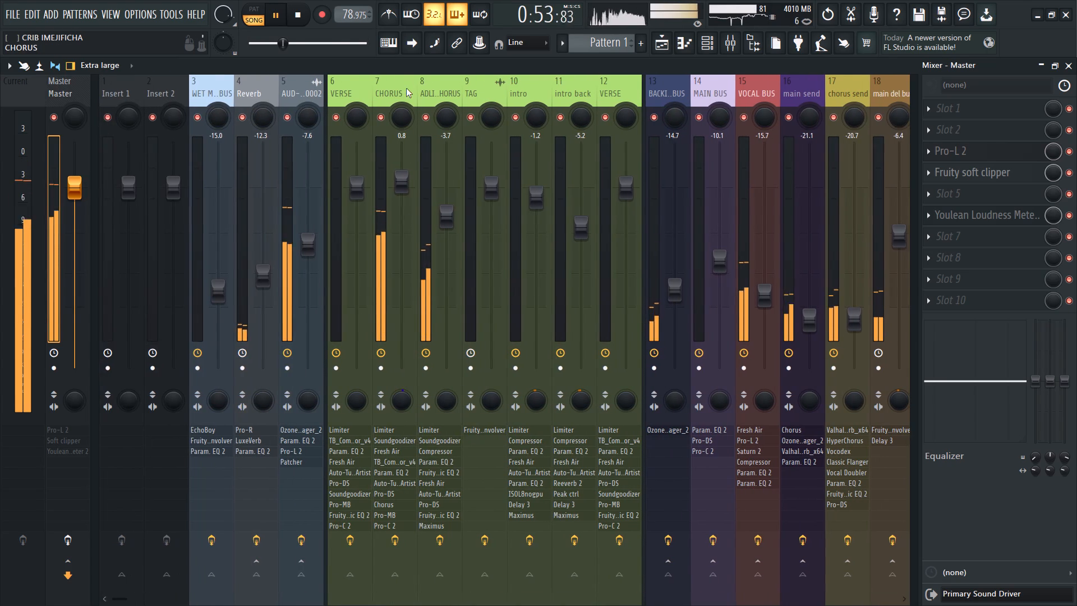
{"action": "scroll", "coordinate": [357, 86], "scroll_direction": "down", "scroll_amount": 2}
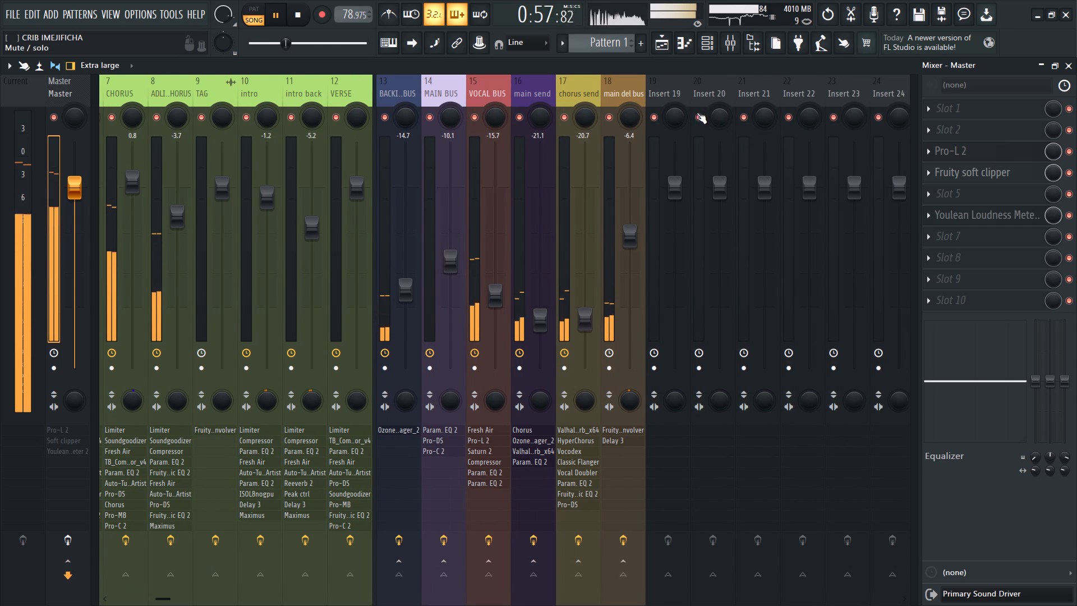
Load Fruity Parametric EQ 2 into slot 2 of Insert 19.
{"action": "left_click", "coordinate": [679, 93]}
{"action": "left_click", "coordinate": [949, 129]}
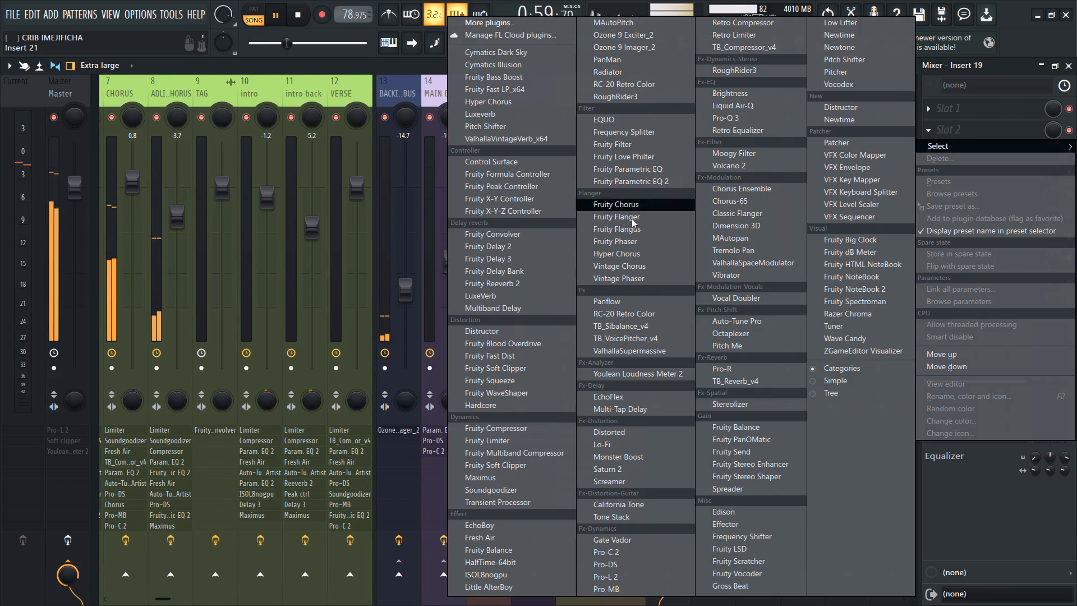
{"action": "left_click", "coordinate": [648, 187]}
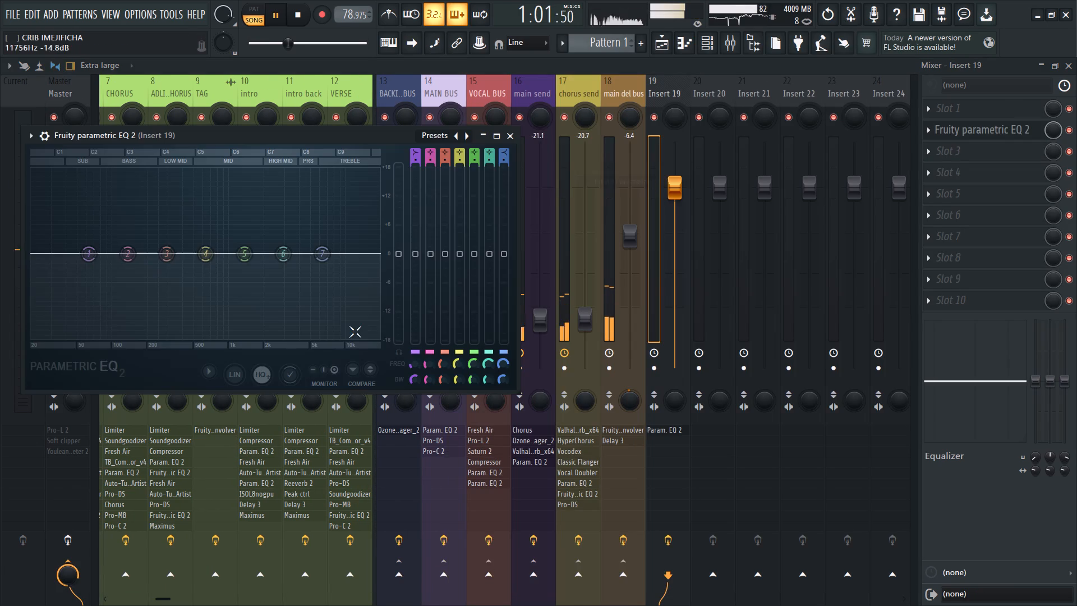
Steepen the EQ's band 1 low shelf and place it at -18 dB and about 1168 Hz.
{"action": "left_click", "coordinate": [417, 151]}
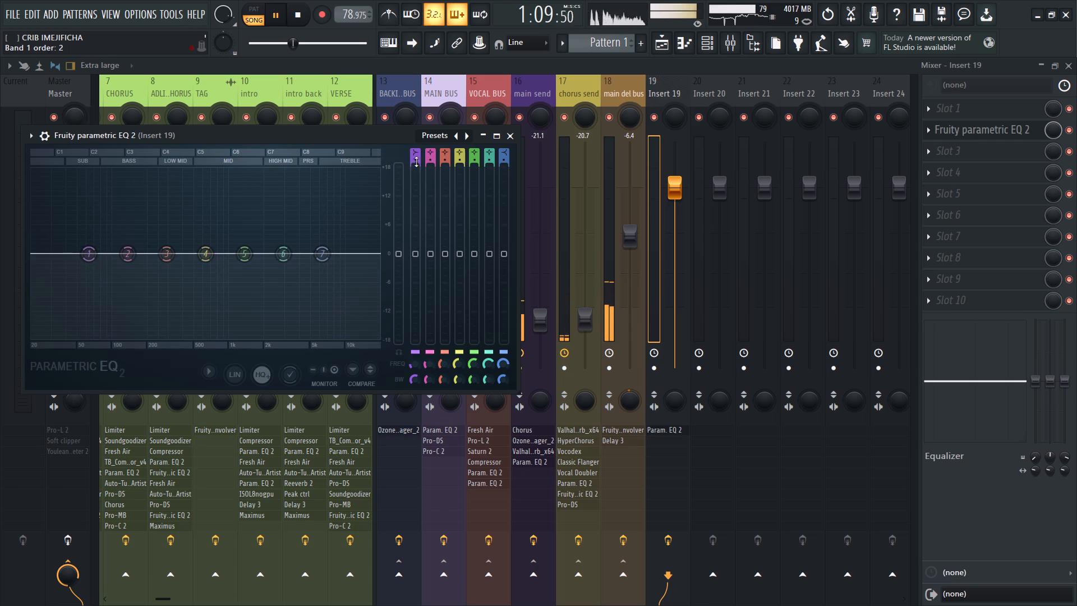
{"action": "left_click_drag", "start_coordinate": [416, 160], "coordinate": [370, 318]}
{"action": "left_click_drag", "start_coordinate": [72, 254], "coordinate": [119, 509]}
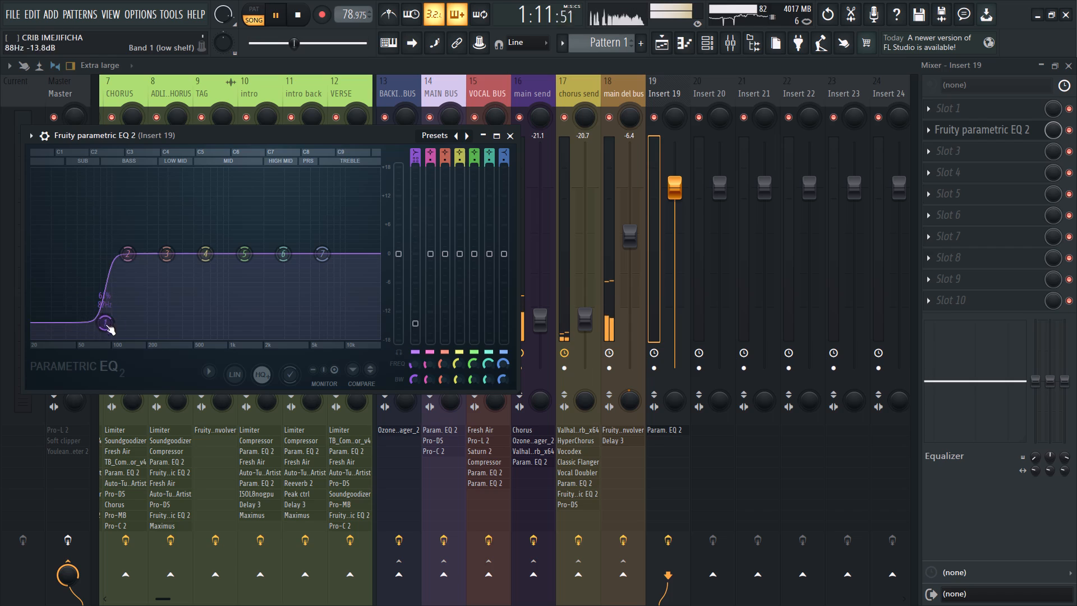
{"action": "left_click_drag", "start_coordinate": [105, 333], "coordinate": [448, 431]}
{"action": "left_click_drag", "start_coordinate": [224, 334], "coordinate": [260, 346]}
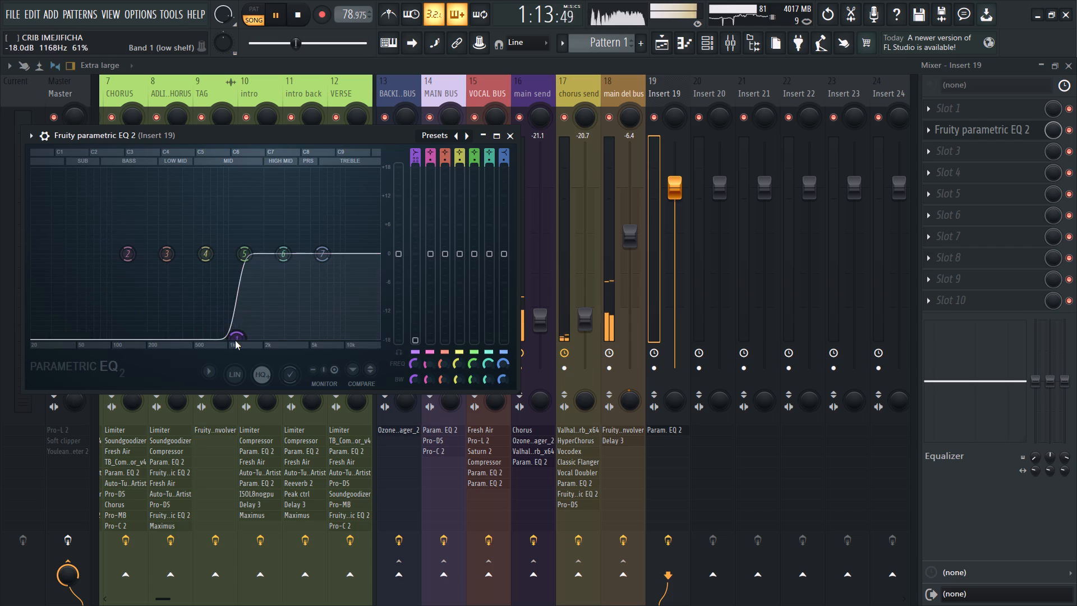
Change the EQ's band 7 to a low pass filter, steepen its slope and place it at the high end of the spectrum.
{"action": "left_click_drag", "start_coordinate": [315, 255], "coordinate": [466, 428]}
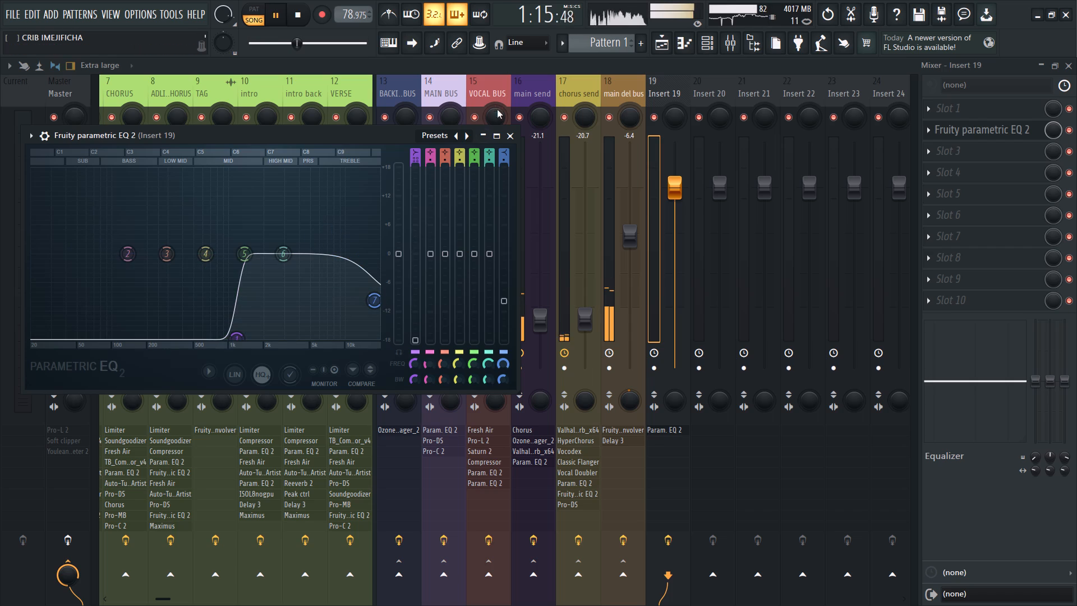
{"action": "left_click", "coordinate": [504, 148]}
{"action": "left_click_drag", "start_coordinate": [505, 153], "coordinate": [501, 189]}
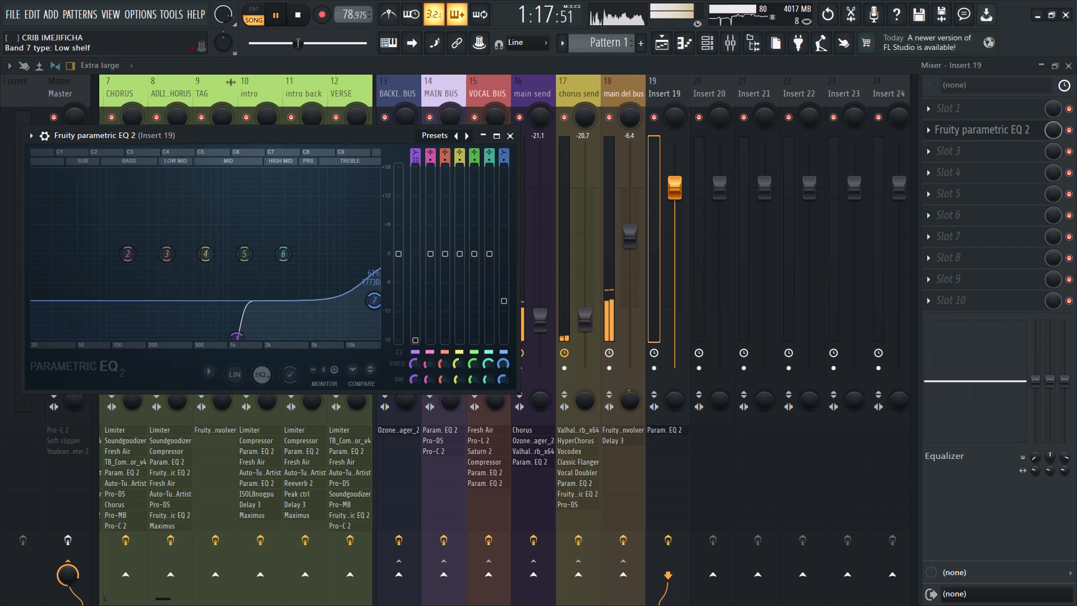
{"action": "left_click_drag", "start_coordinate": [501, 189], "coordinate": [503, 242]}
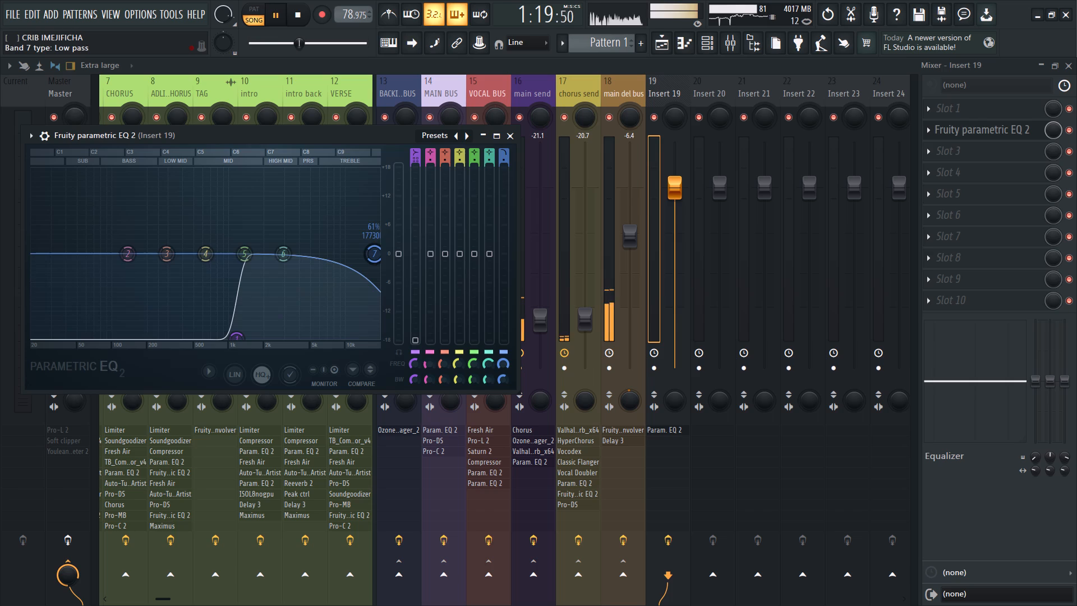
{"action": "left_click_drag", "start_coordinate": [503, 242], "coordinate": [503, 243]}
{"action": "left_click_drag", "start_coordinate": [504, 158], "coordinate": [491, 201]}
{"action": "left_click_drag", "start_coordinate": [374, 259], "coordinate": [344, 276]}
Fine-tune the EQ by moving the band 1 cut slightly higher and the band 7 low pass to about 18,200 Hz.
{"action": "left_click_drag", "start_coordinate": [230, 338], "coordinate": [241, 342]}
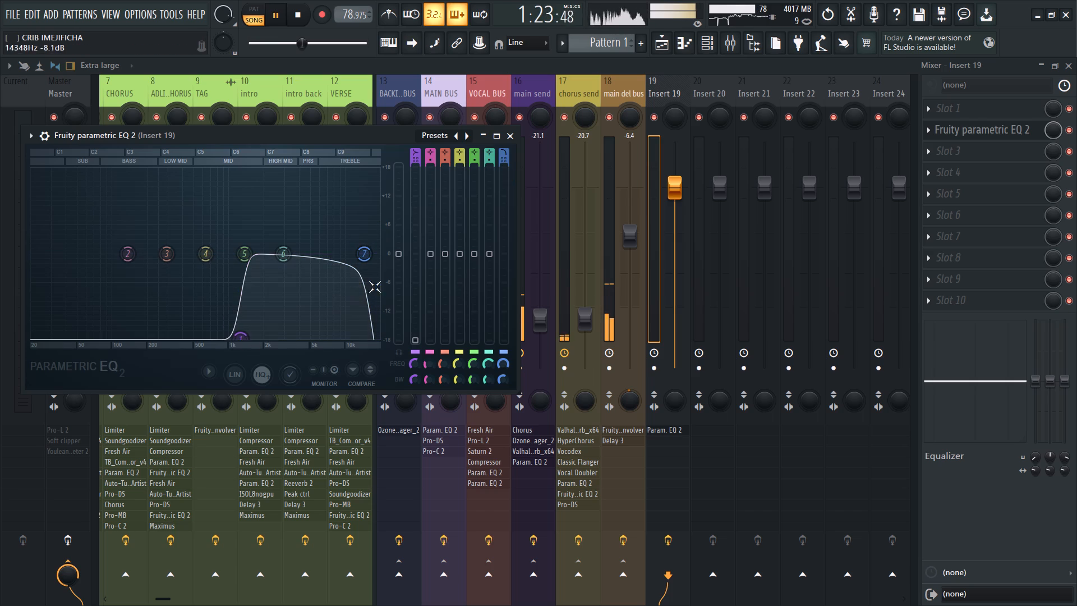
{"action": "left_click", "coordinate": [372, 267]}
{"action": "left_click_drag", "start_coordinate": [361, 255], "coordinate": [392, 256]}
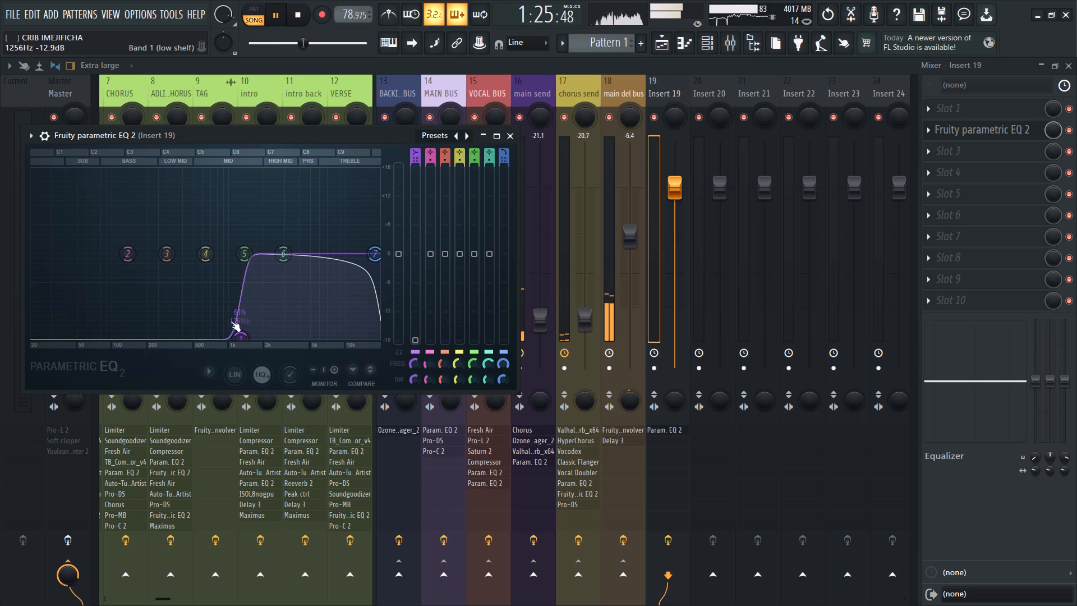
{"action": "left_click_drag", "start_coordinate": [231, 327], "coordinate": [257, 330]}
{"action": "left_click_drag", "start_coordinate": [361, 268], "coordinate": [374, 276]}
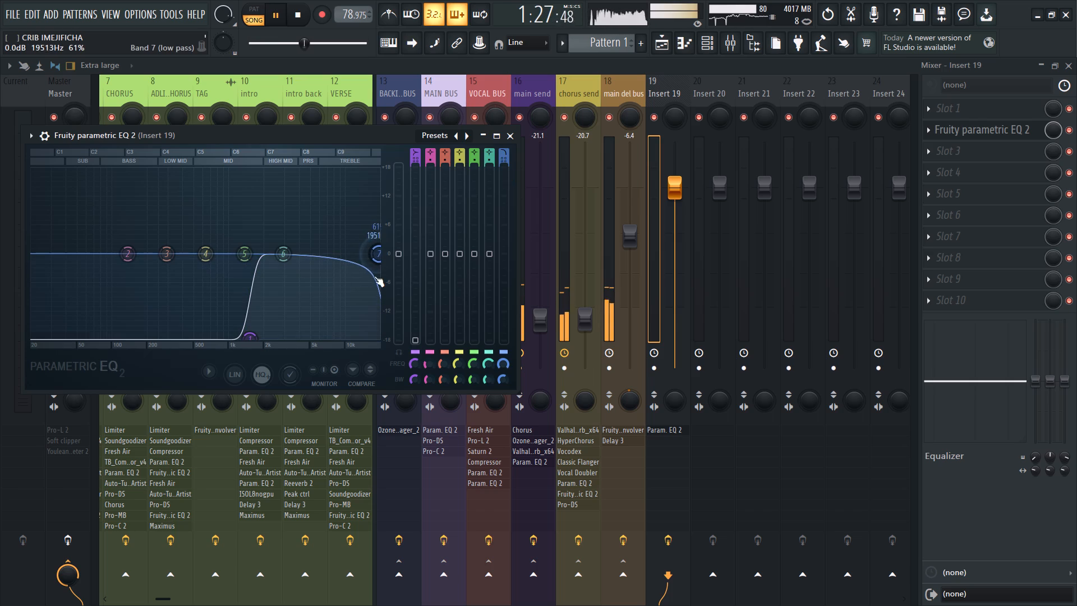
{"action": "left_click_drag", "start_coordinate": [374, 276], "coordinate": [374, 276]}
{"action": "left_click_drag", "start_coordinate": [374, 258], "coordinate": [363, 268]}
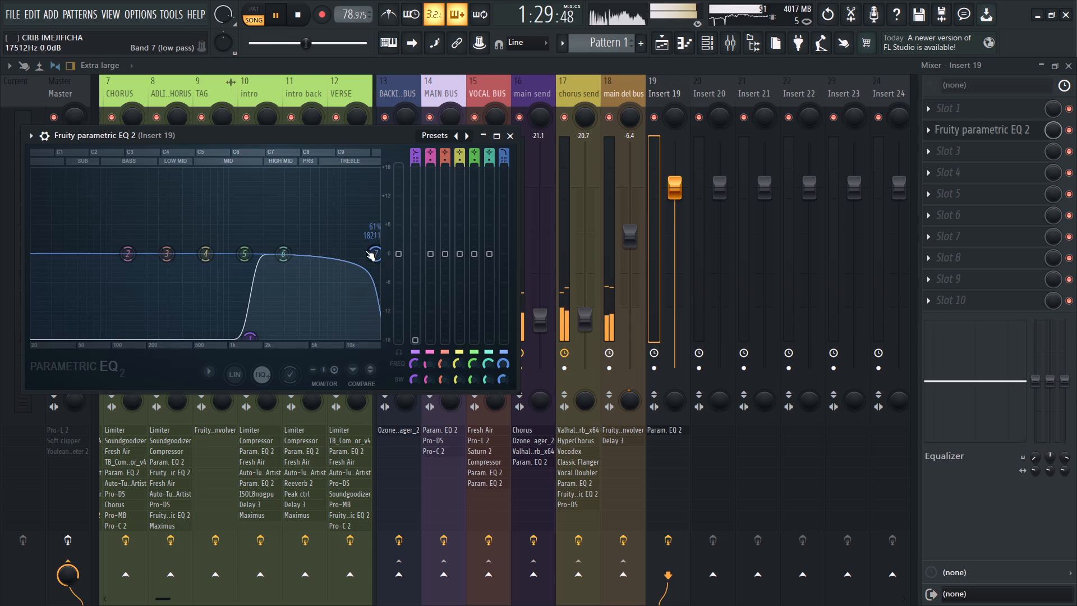
Load Fruity Compressor into slot 2 of Insert 20.
{"action": "left_click", "coordinate": [712, 96]}
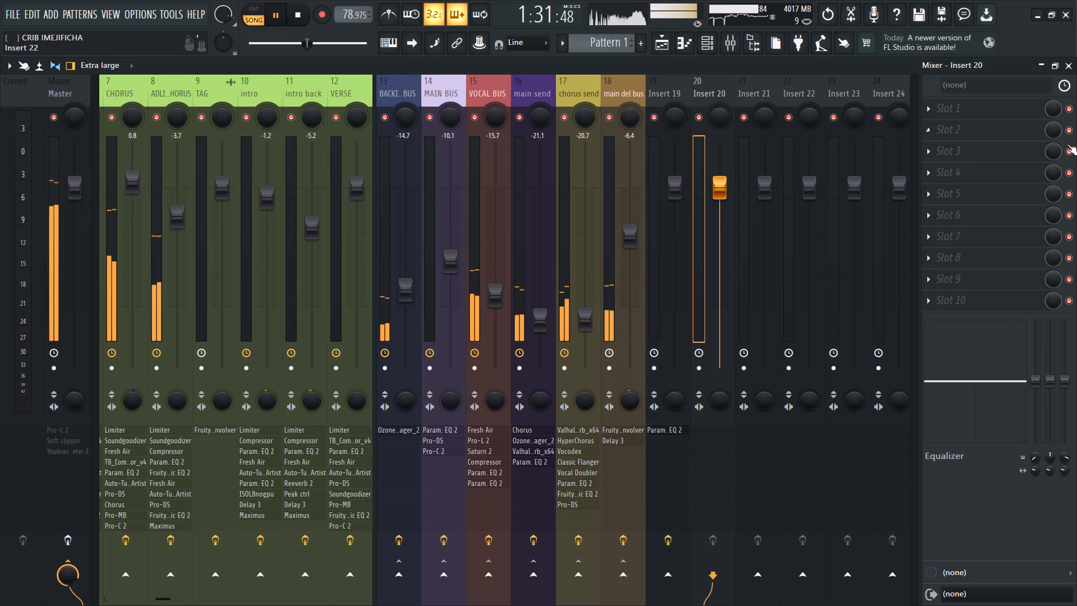
{"action": "left_click", "coordinate": [979, 128]}
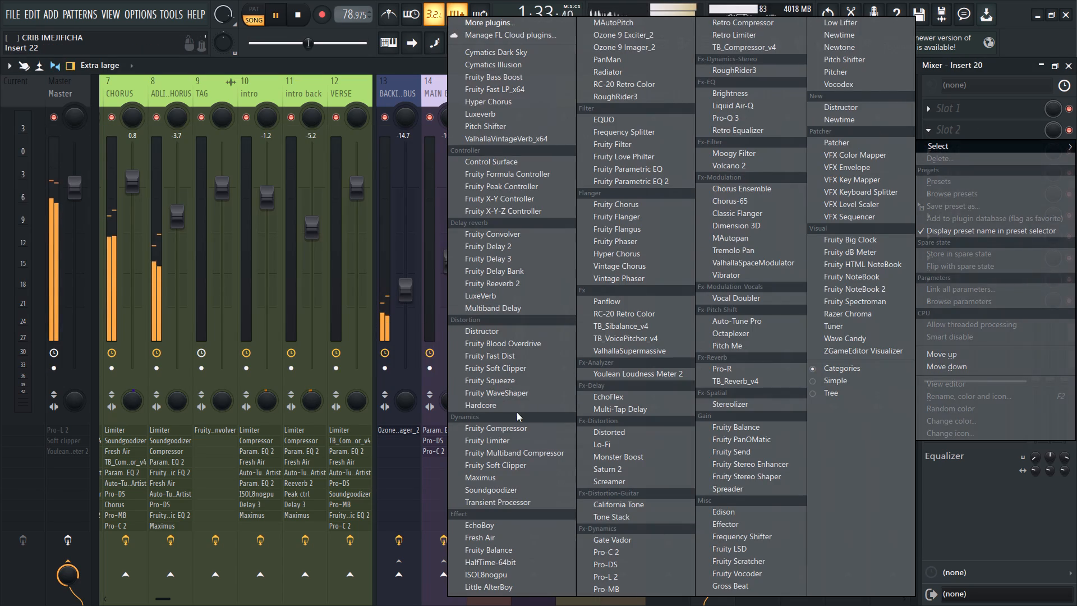
{"action": "left_click", "coordinate": [519, 427]}
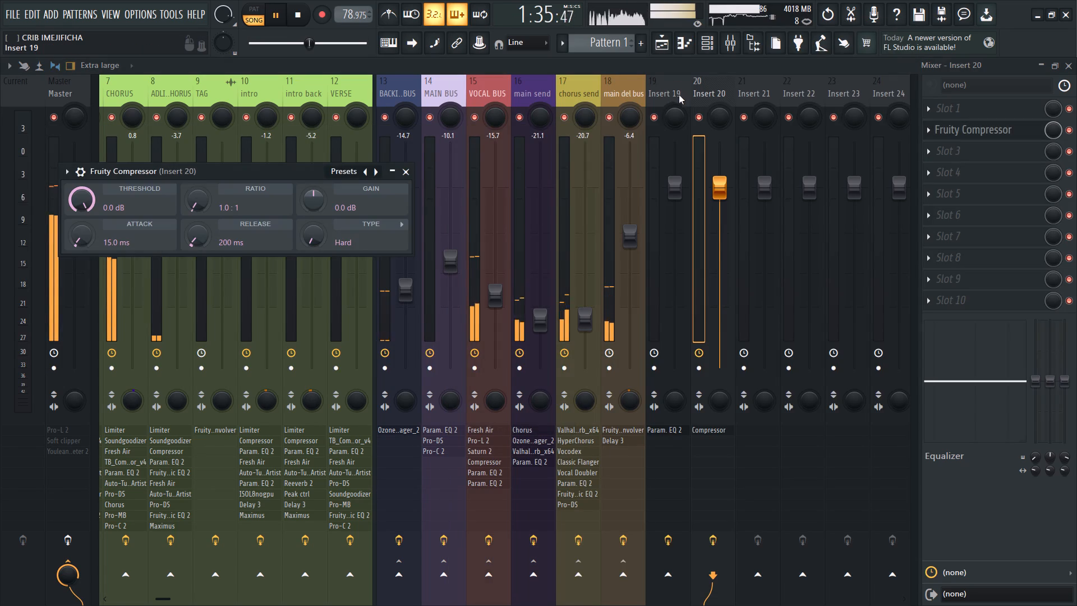
Remove the routing of Insert 19 and Insert 20 to the Master track.
{"action": "left_click", "coordinate": [674, 96]}
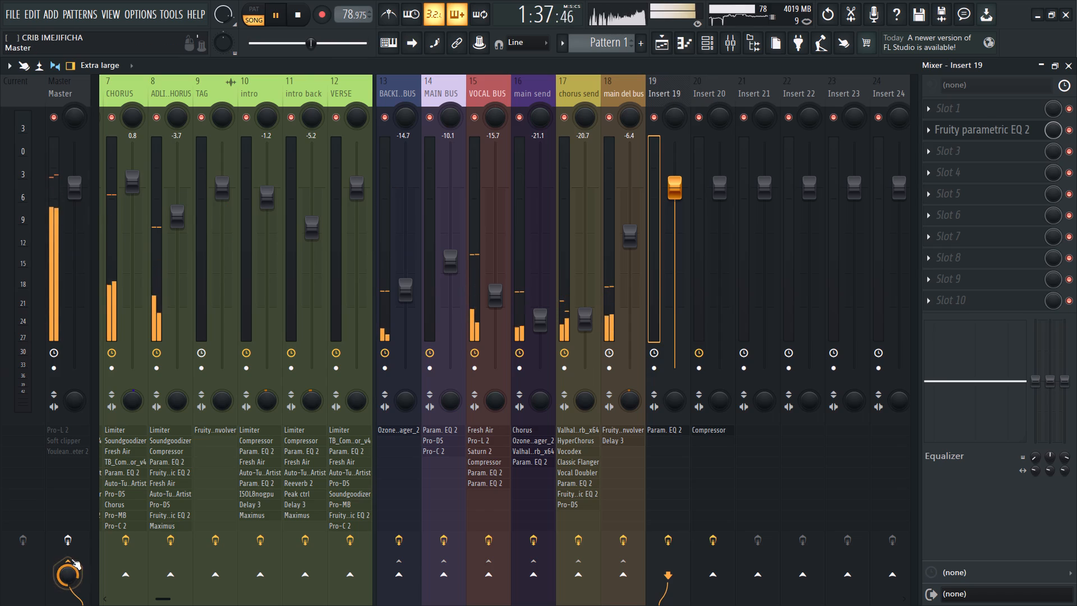
{"action": "left_click", "coordinate": [71, 558]}
{"action": "left_click", "coordinate": [695, 90]}
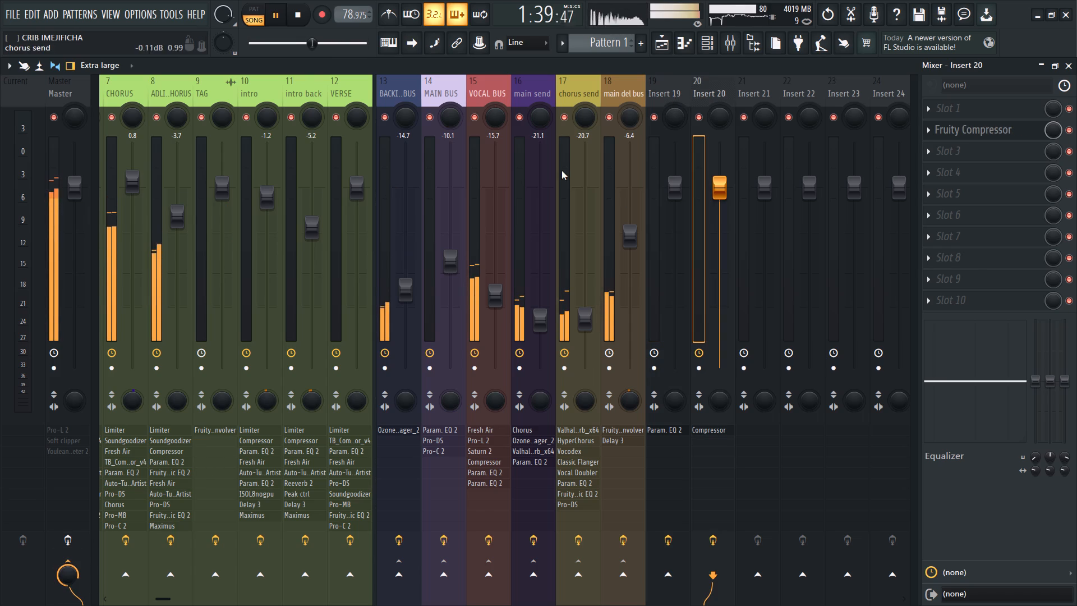
{"action": "left_click", "coordinate": [70, 559]}
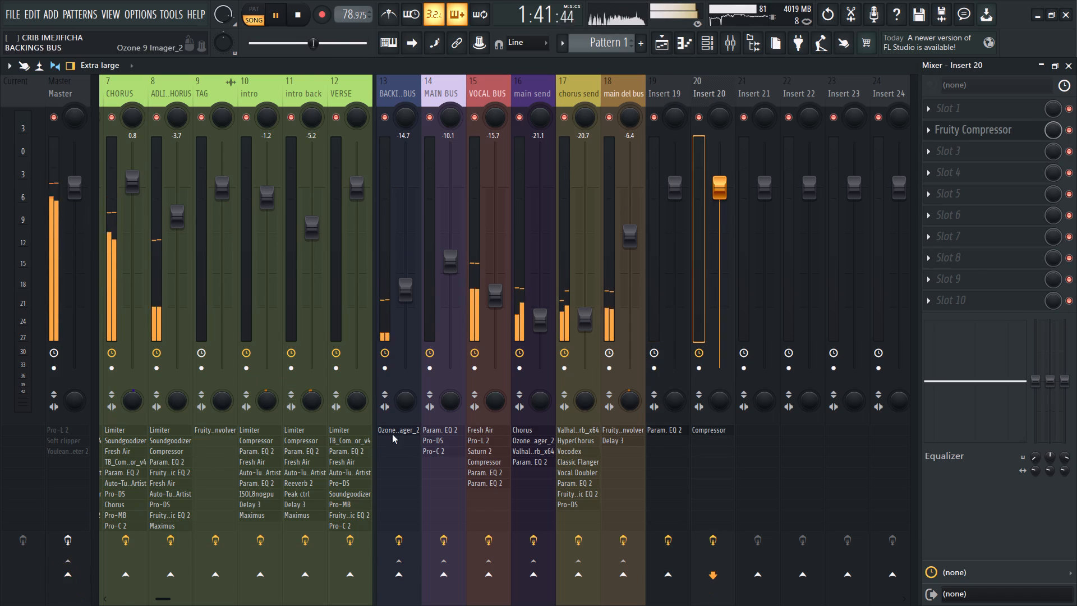
Route Insert 20 and Insert 19 to Insert 21, keeping any other routing in place.
{"action": "left_click", "coordinate": [713, 93]}
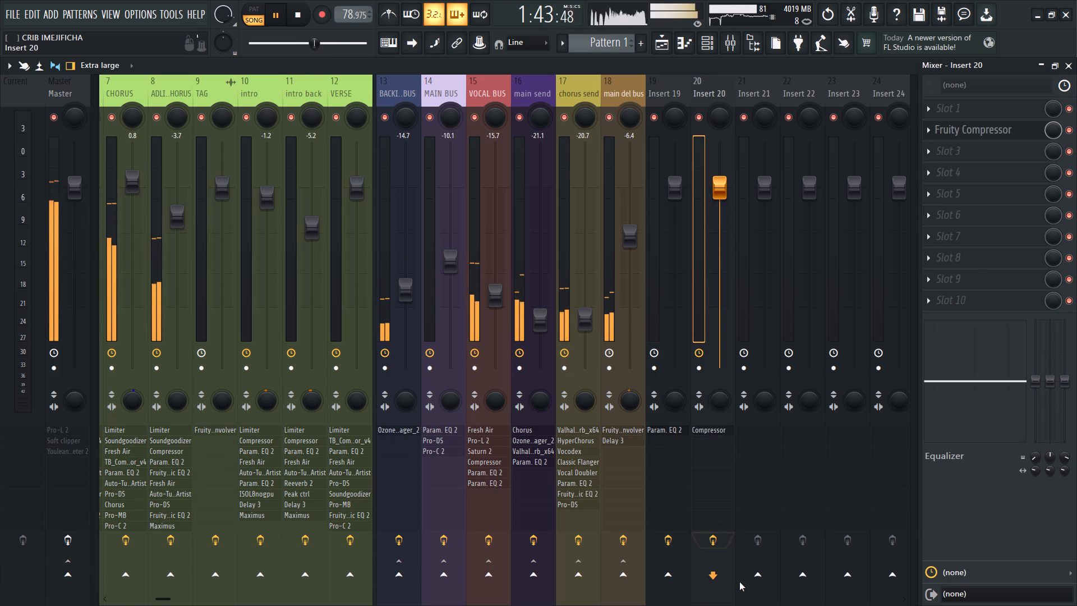
{"action": "right_click", "coordinate": [748, 576]}
{"action": "left_click", "coordinate": [788, 552]}
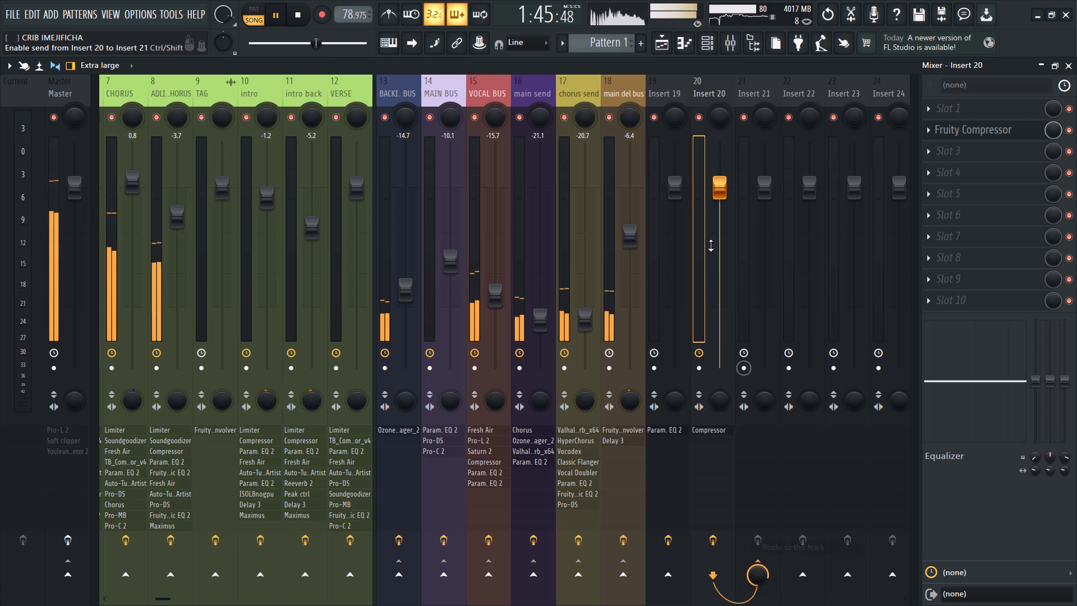
{"action": "left_click", "coordinate": [670, 105]}
{"action": "right_click", "coordinate": [758, 580]}
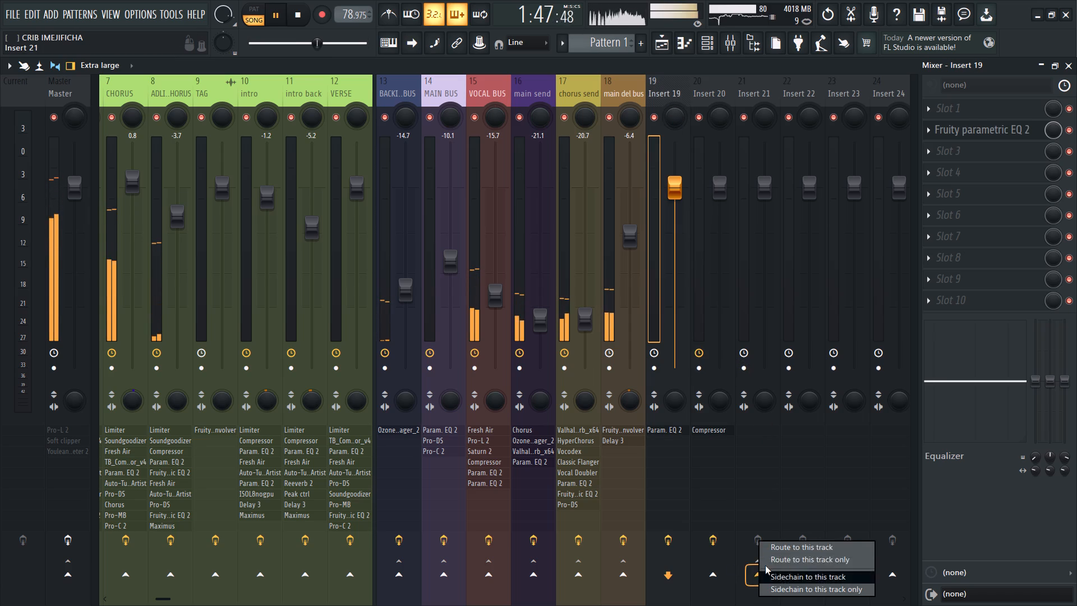
{"action": "left_click", "coordinate": [790, 545]}
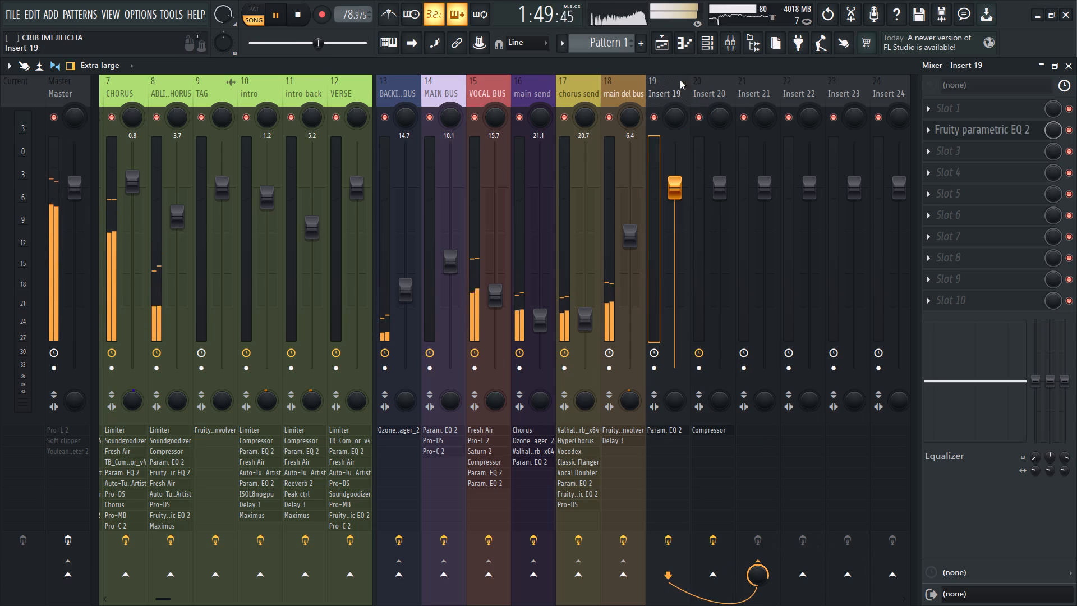
Route the CHORUS track to Insert 19 while keeping its existing sends.
{"action": "scroll", "coordinate": [270, 97], "scroll_direction": "up", "scroll_amount": 2}
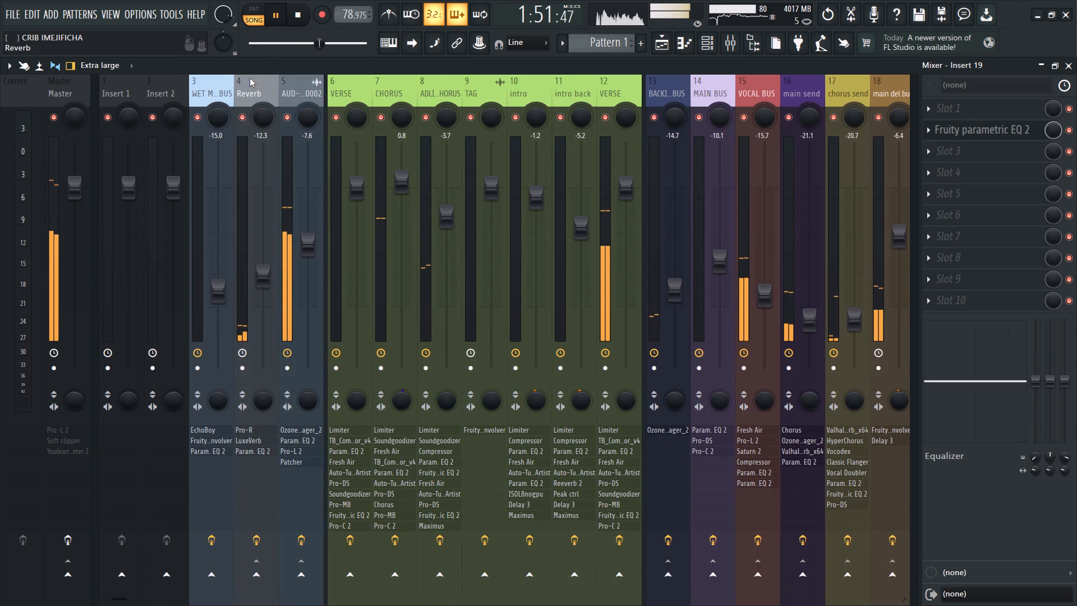
{"action": "left_click", "coordinate": [398, 90]}
{"action": "scroll", "coordinate": [425, 90], "scroll_direction": "down", "scroll_amount": 1}
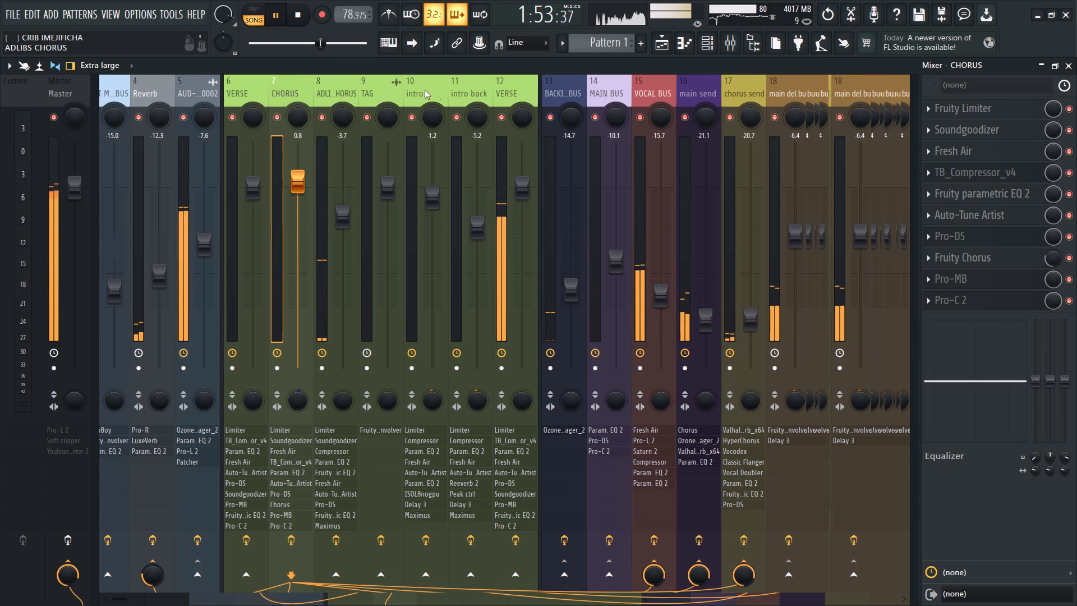
{"action": "scroll", "coordinate": [425, 90], "scroll_direction": "down", "scroll_amount": 1}
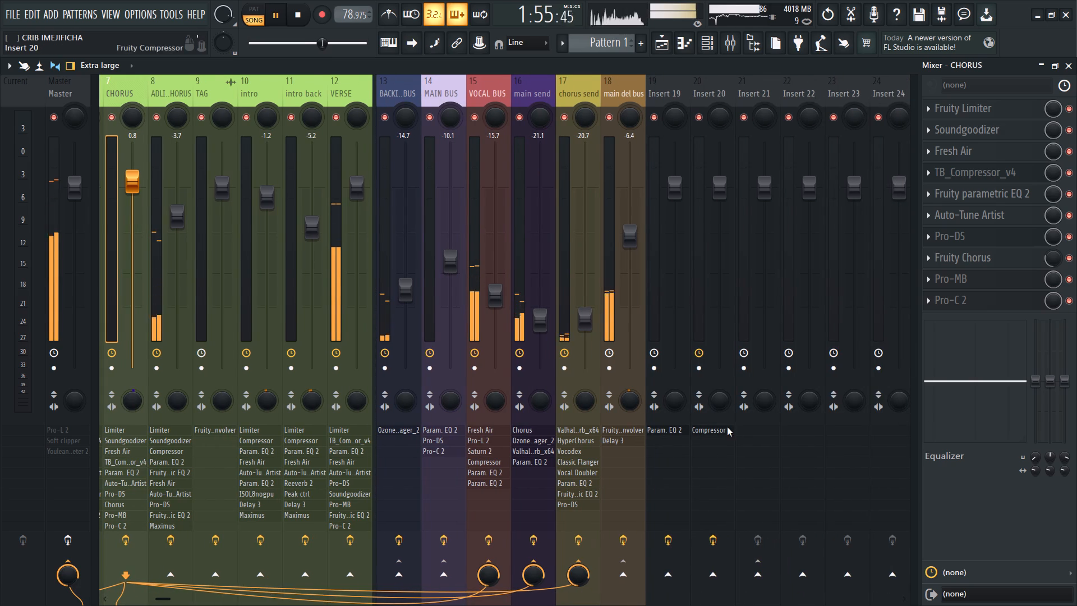
{"action": "right_click", "coordinate": [669, 569]}
{"action": "left_click", "coordinate": [704, 547]}
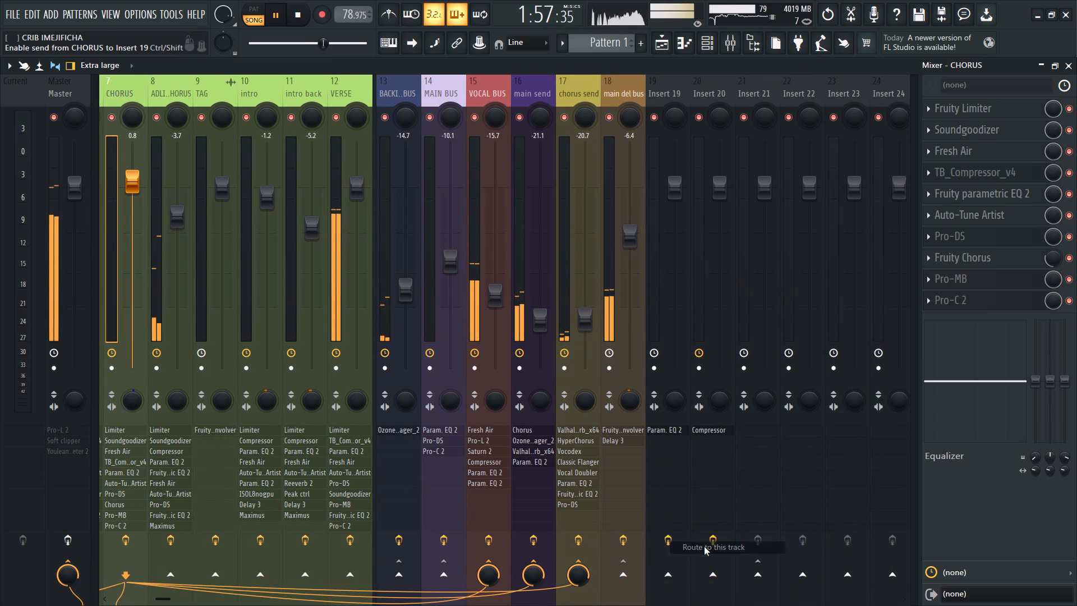
Lower the faders of Insert 19 to about -5.4 dB, Insert 20 to about -5.0 dB and Insert 21 to about -7.3 dB.
{"action": "left_click_drag", "start_coordinate": [766, 192], "coordinate": [756, 306]}
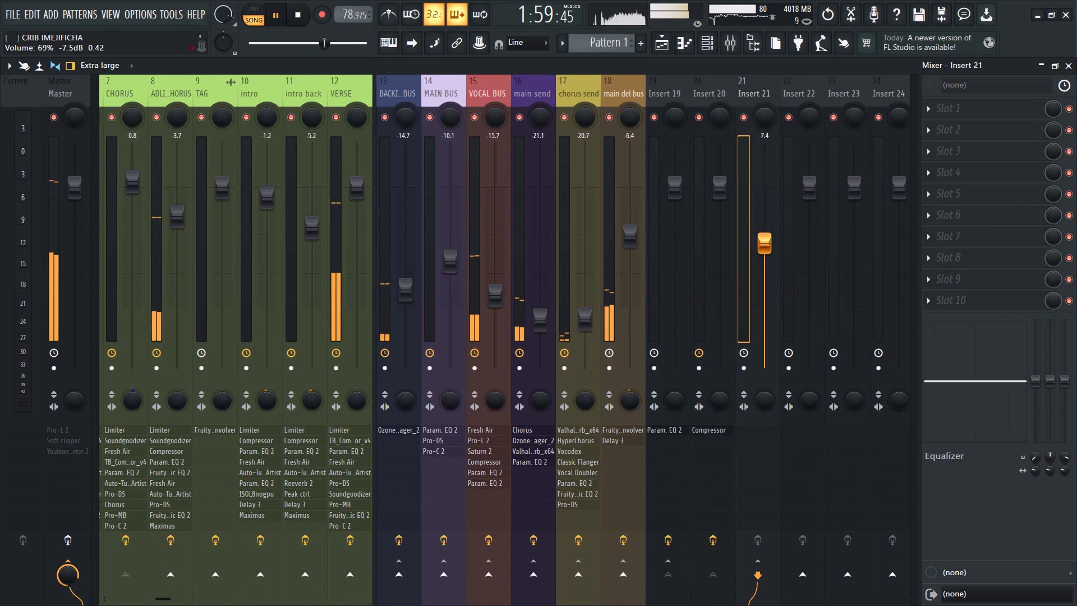
{"action": "left_click_drag", "start_coordinate": [756, 306], "coordinate": [755, 310]}
{"action": "left_click_drag", "start_coordinate": [728, 189], "coordinate": [721, 258]}
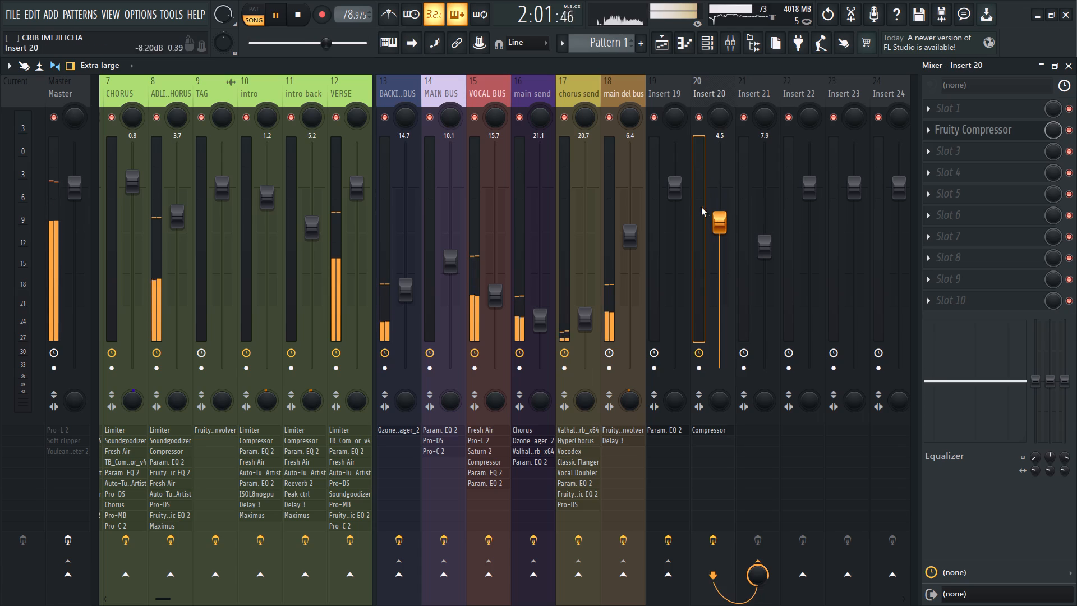
{"action": "left_click_drag", "start_coordinate": [679, 190], "coordinate": [669, 259]}
{"action": "left_click", "coordinate": [673, 227]}
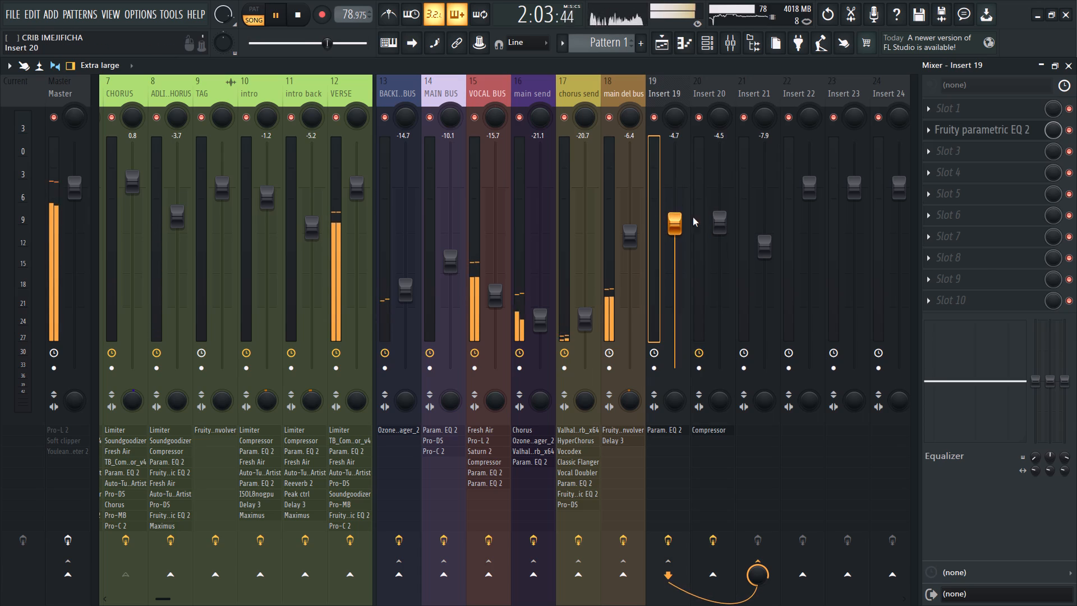
{"action": "left_click_drag", "start_coordinate": [721, 219], "coordinate": [721, 232]}
{"action": "left_click_drag", "start_coordinate": [763, 238], "coordinate": [759, 229]}
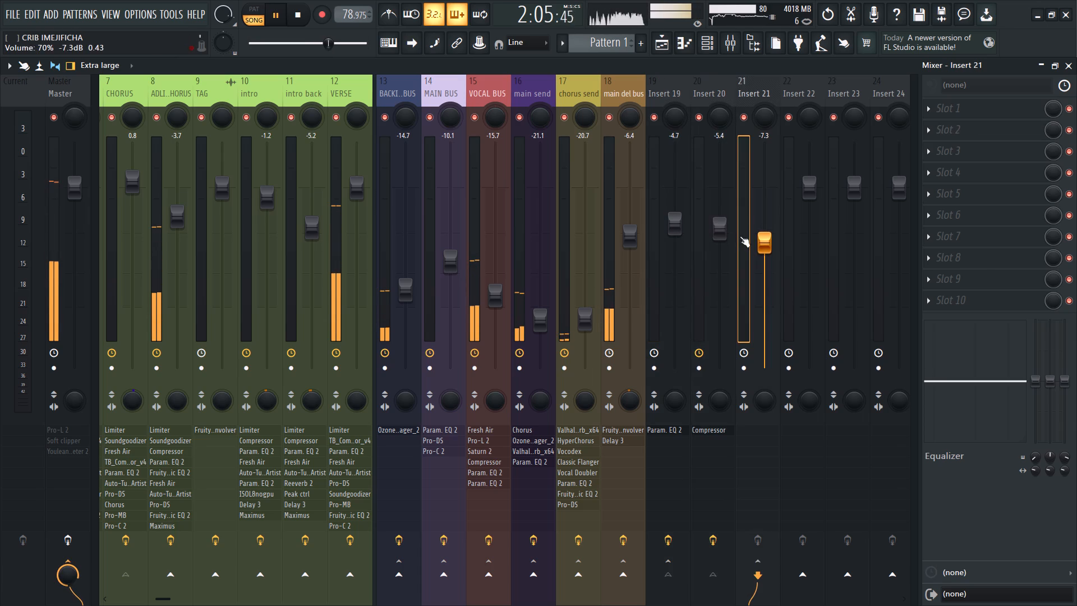
{"action": "left_click", "coordinate": [723, 233]}
{"action": "left_click_drag", "start_coordinate": [679, 224], "coordinate": [677, 234]}
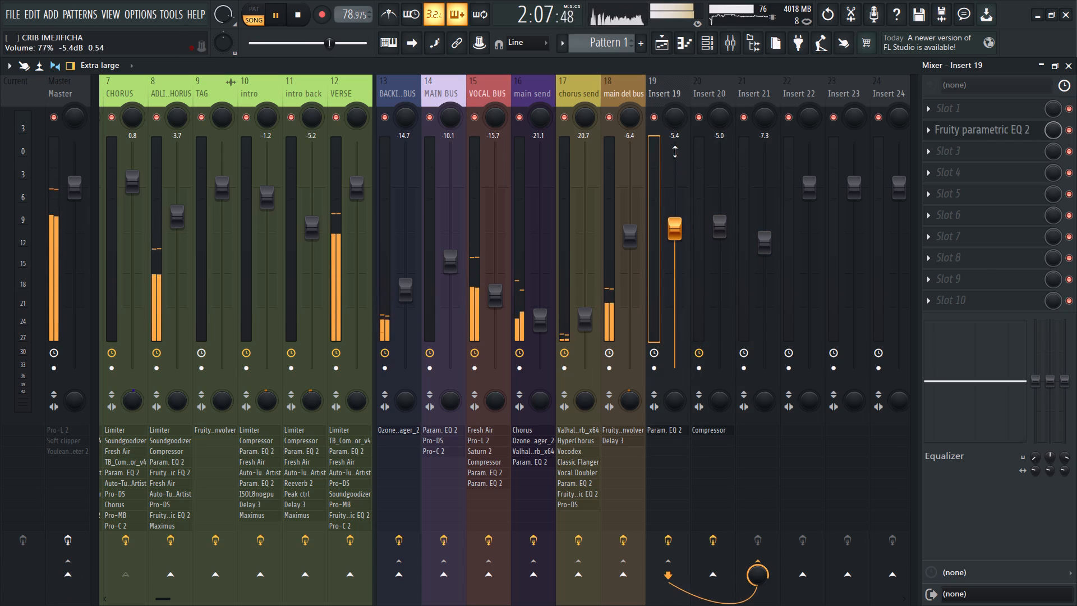
Route the CHORUS track to Insert 20 in addition to its existing sends.
{"action": "scroll", "coordinate": [655, 86], "scroll_direction": "up", "scroll_amount": 2}
{"action": "scroll", "coordinate": [633, 76], "scroll_direction": "down", "scroll_amount": 2}
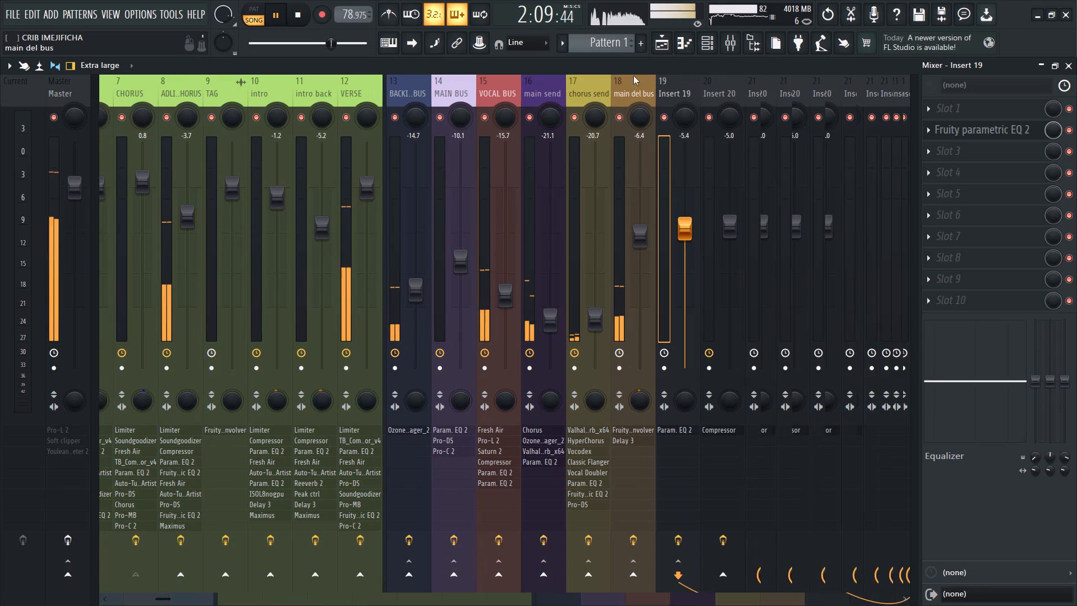
{"action": "scroll", "coordinate": [558, 96], "scroll_direction": "up", "scroll_amount": 3}
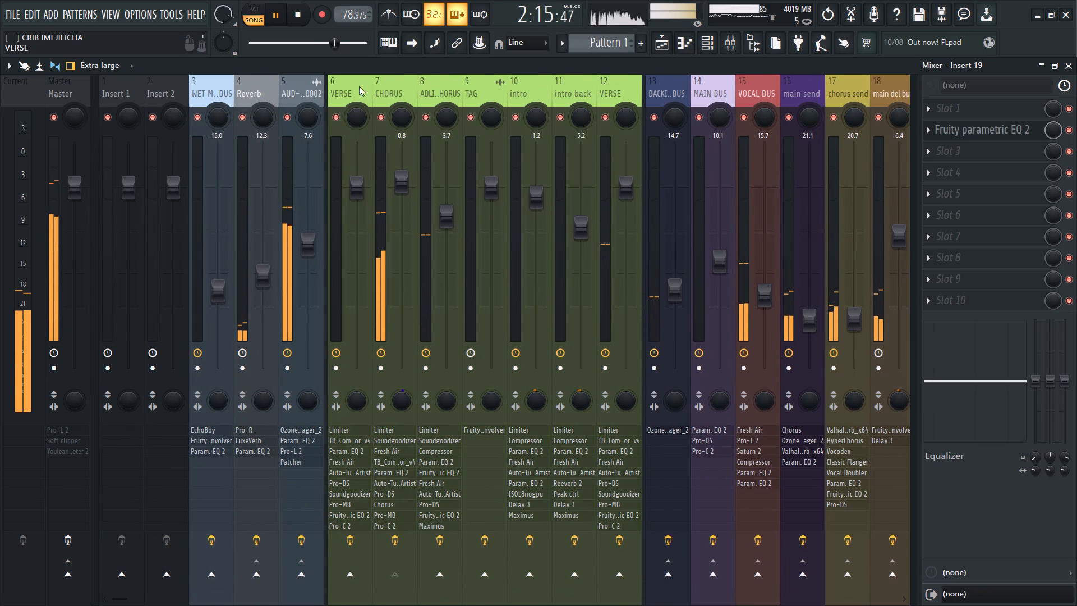
{"action": "left_click", "coordinate": [389, 90]}
{"action": "scroll", "coordinate": [389, 90], "scroll_direction": "down", "scroll_amount": 2}
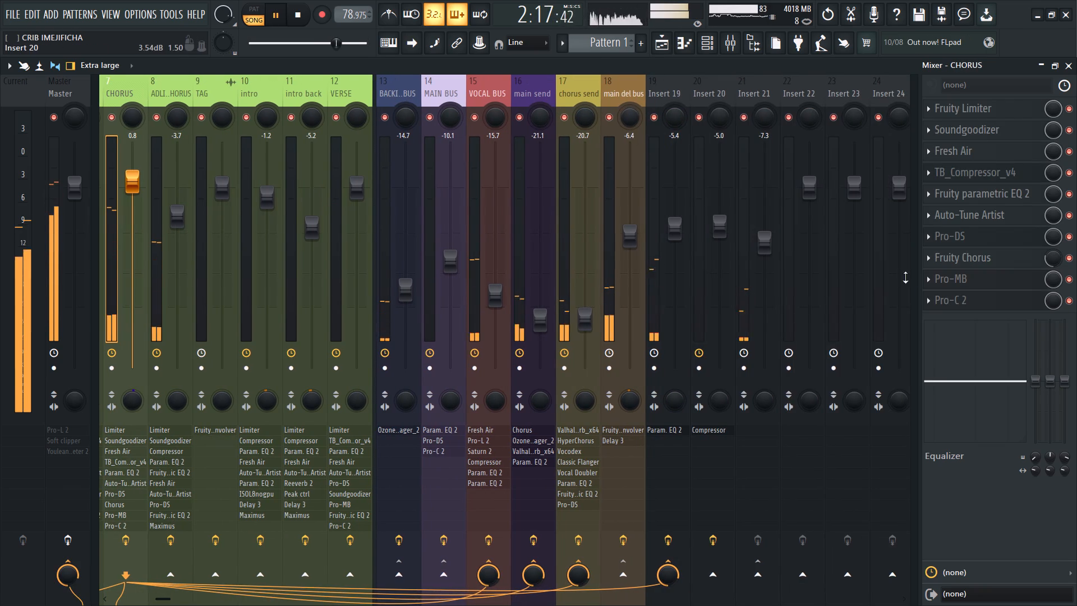
{"action": "right_click", "coordinate": [711, 570]}
{"action": "left_click", "coordinate": [742, 547]}
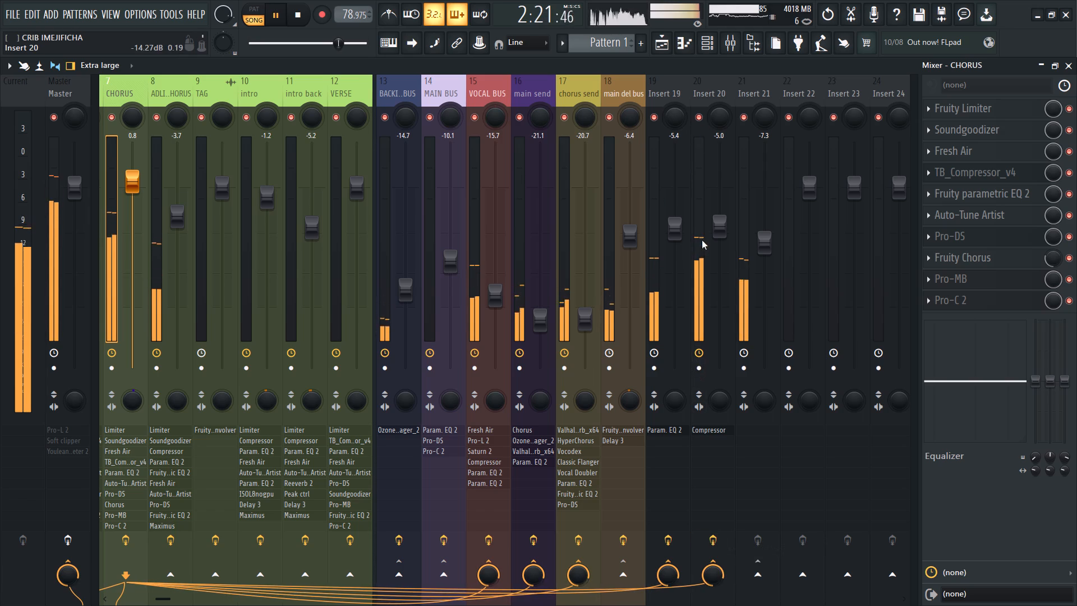
Rebalance the faders during playback, bringing Insert 20 to about -6.8 dB and Insert 21 to about -7.8 dB.
{"action": "left_click", "coordinate": [717, 225]}
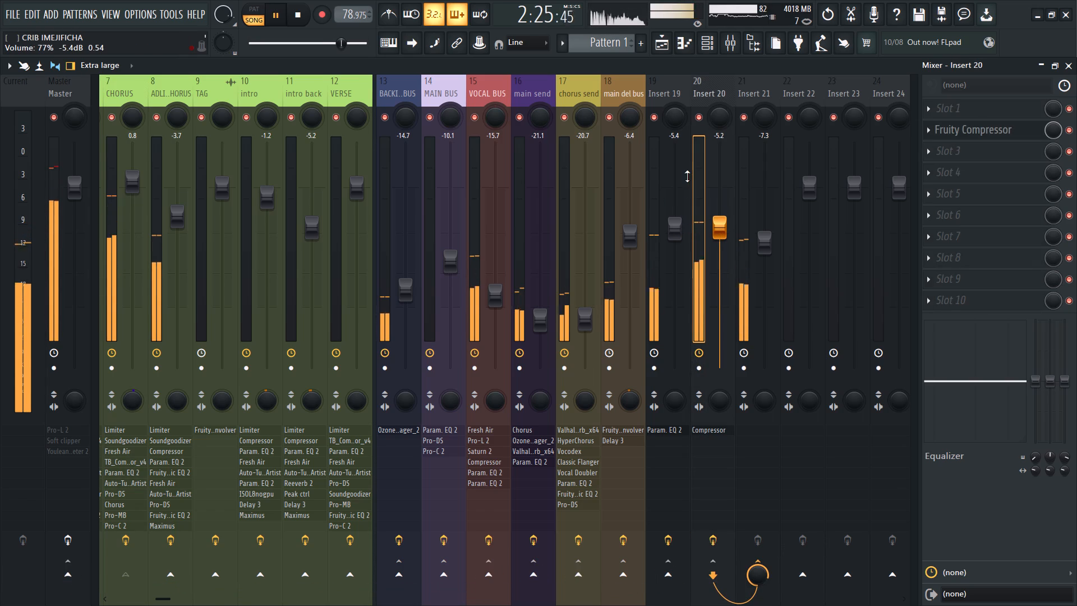
{"action": "left_click_drag", "start_coordinate": [717, 234], "coordinate": [712, 263]}
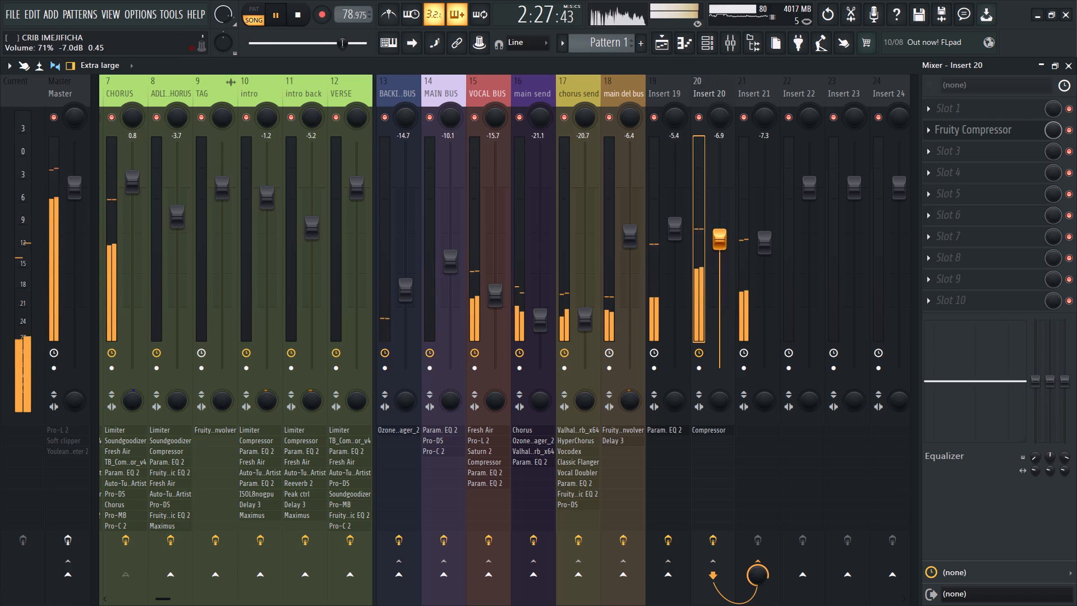
{"action": "left_click_drag", "start_coordinate": [712, 263], "coordinate": [712, 265]}
{"action": "left_click", "coordinate": [719, 240]}
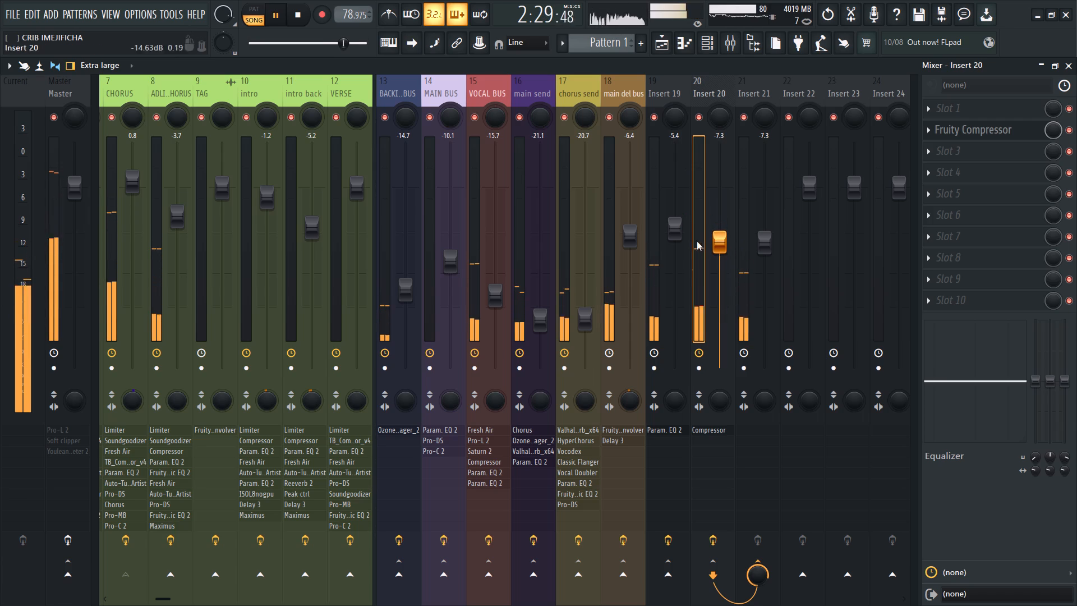
{"action": "left_click", "coordinate": [770, 245]}
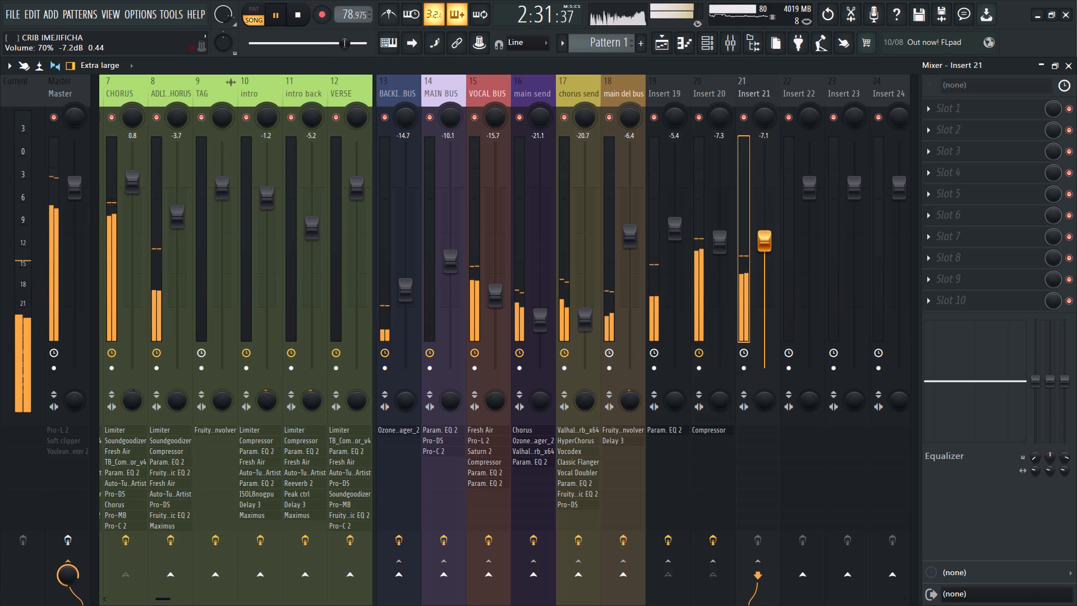
{"action": "left_click", "coordinate": [770, 244]}
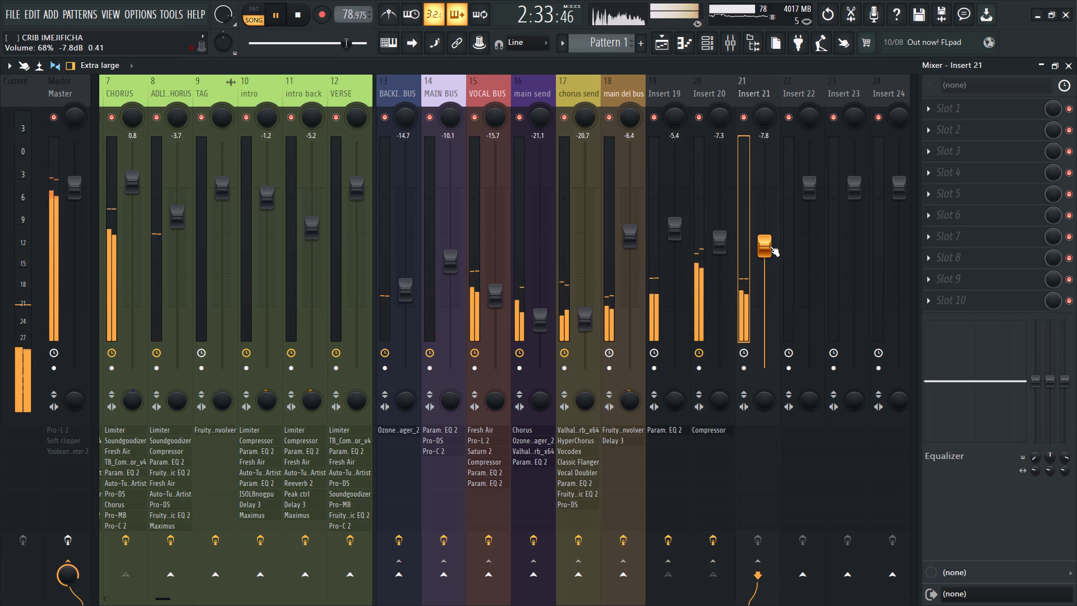
{"action": "left_click", "coordinate": [770, 246]}
{"action": "left_click_drag", "start_coordinate": [728, 247], "coordinate": [729, 240]}
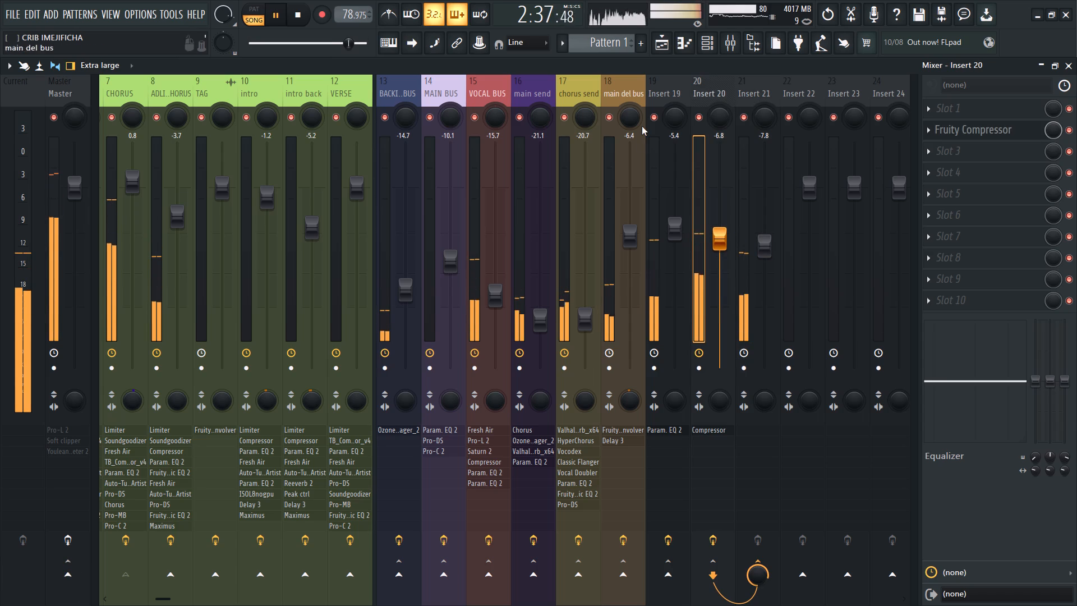
Route the VERSE track on mixer track 12 to both Insert 19 and Insert 20.
{"action": "scroll", "coordinate": [595, 92], "scroll_direction": "up", "scroll_amount": 3}
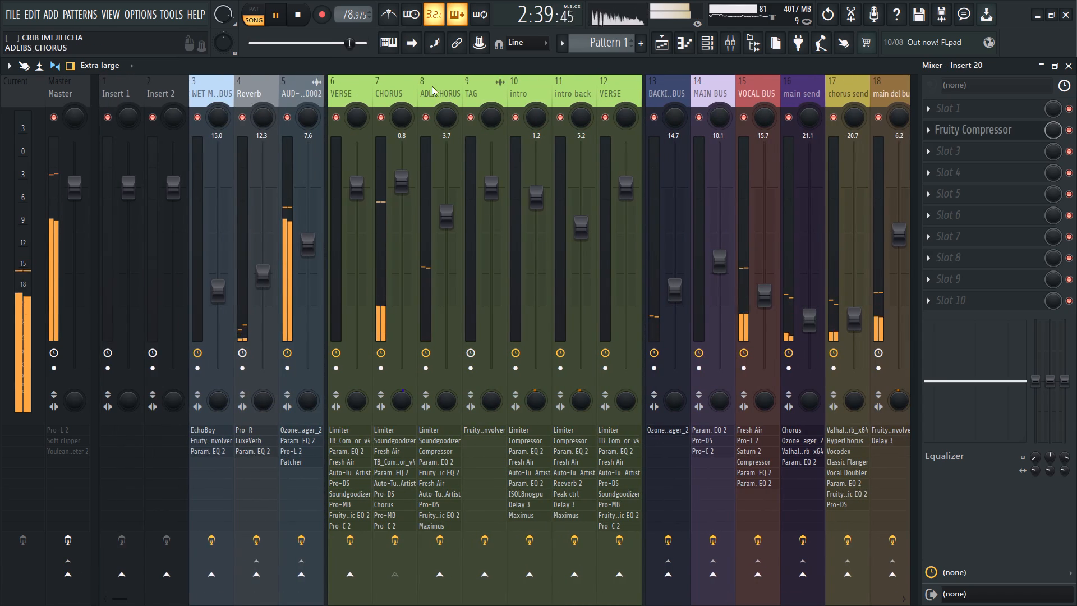
{"action": "left_click", "coordinate": [609, 90]}
{"action": "scroll", "coordinate": [609, 90], "scroll_direction": "down", "scroll_amount": 1}
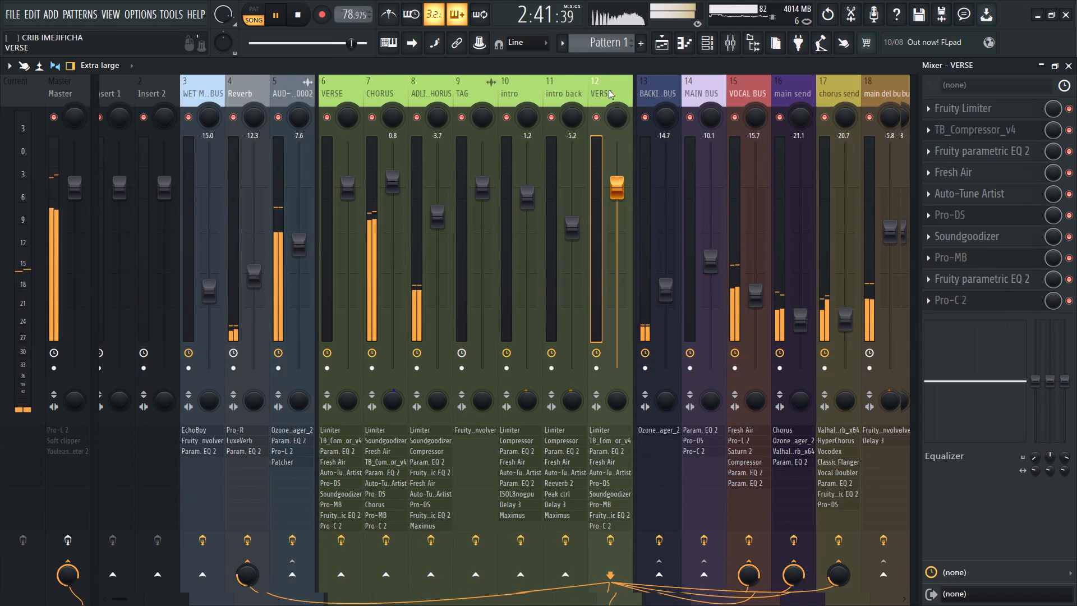
{"action": "scroll", "coordinate": [609, 90], "scroll_direction": "down", "scroll_amount": 1}
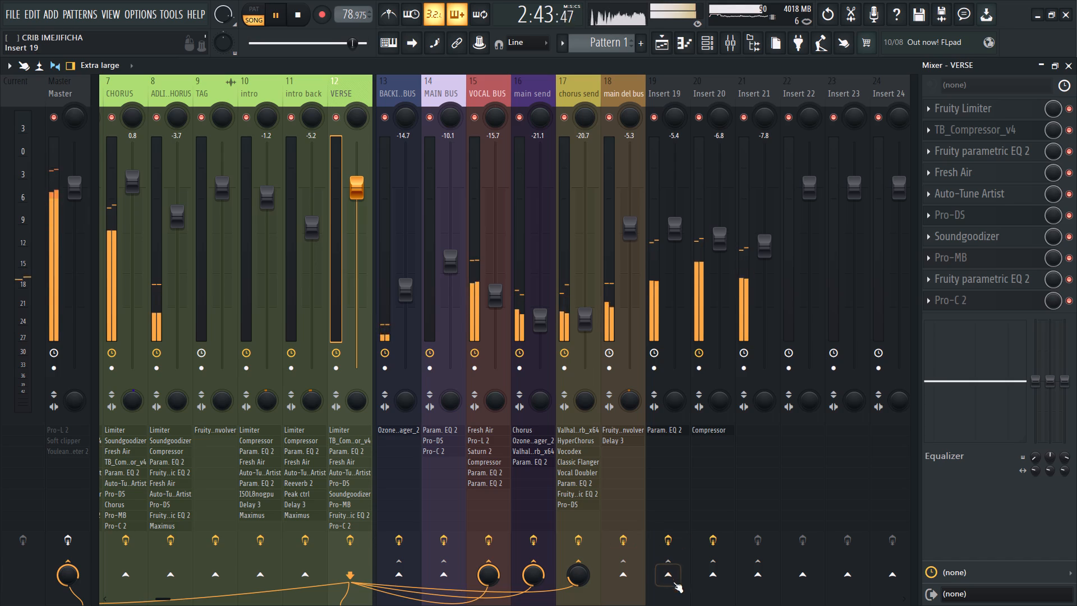
{"action": "right_click", "coordinate": [670, 577]}
{"action": "left_click", "coordinate": [717, 544]}
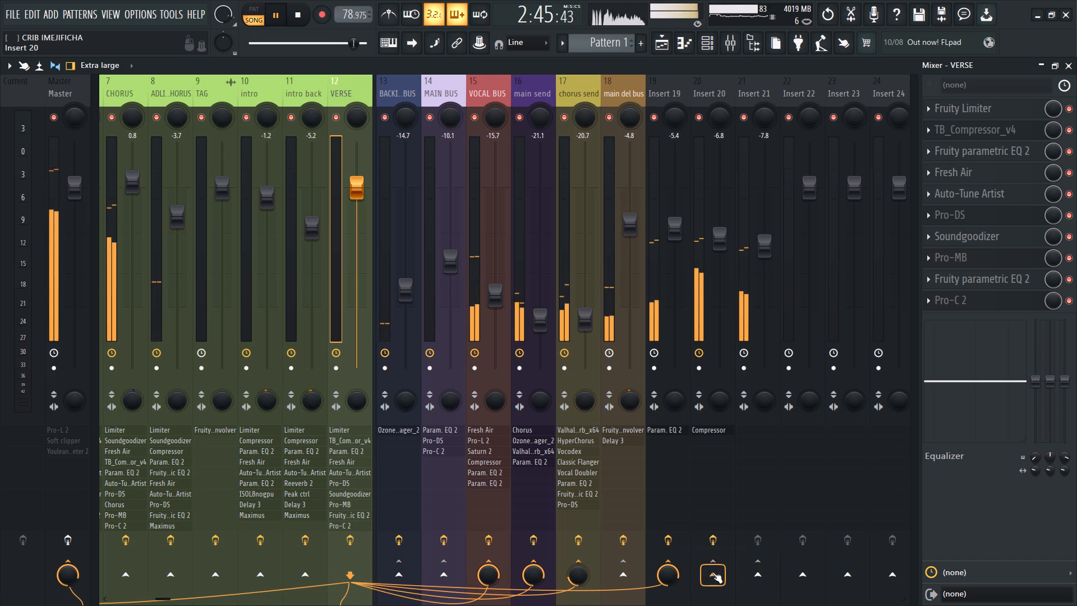
{"action": "right_click", "coordinate": [712, 572]}
{"action": "left_click", "coordinate": [736, 548]}
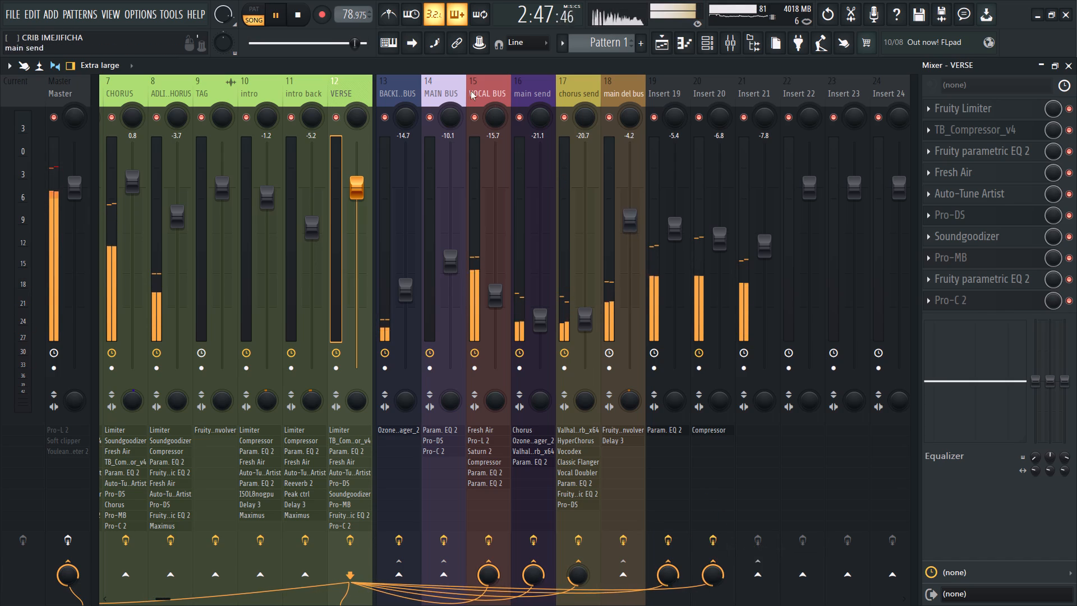
Route the ADLIBS CHORUS track to both Insert 19 and Insert 20.
{"action": "scroll", "coordinate": [453, 81], "scroll_direction": "up", "scroll_amount": 2}
{"action": "left_click", "coordinate": [432, 90]}
{"action": "scroll", "coordinate": [434, 90], "scroll_direction": "down", "scroll_amount": 2}
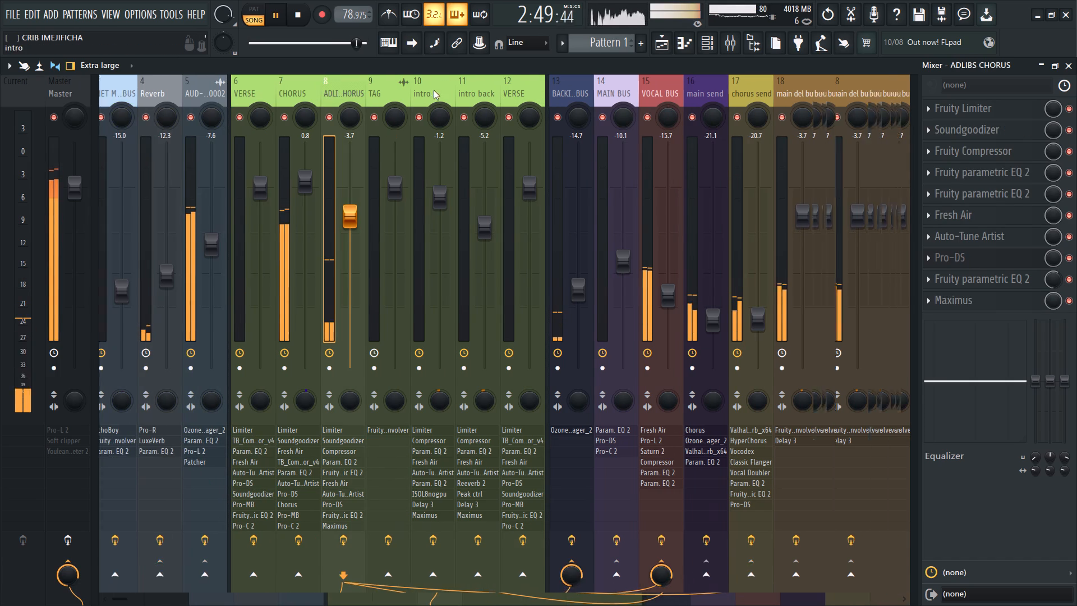
{"action": "right_click", "coordinate": [668, 576]}
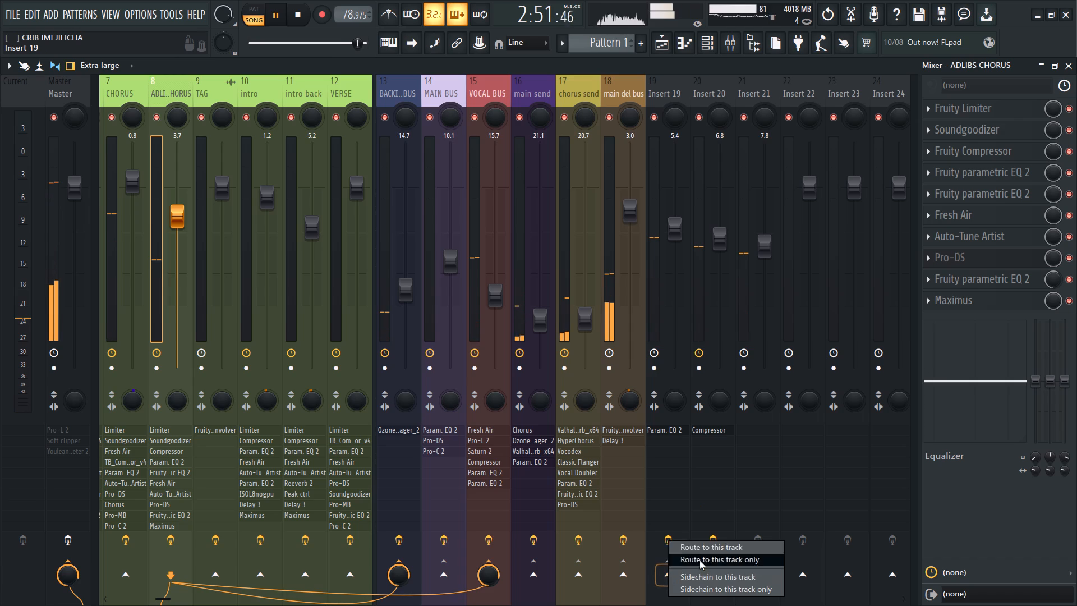
{"action": "left_click", "coordinate": [710, 552]}
{"action": "right_click", "coordinate": [713, 577]}
{"action": "left_click", "coordinate": [738, 549]}
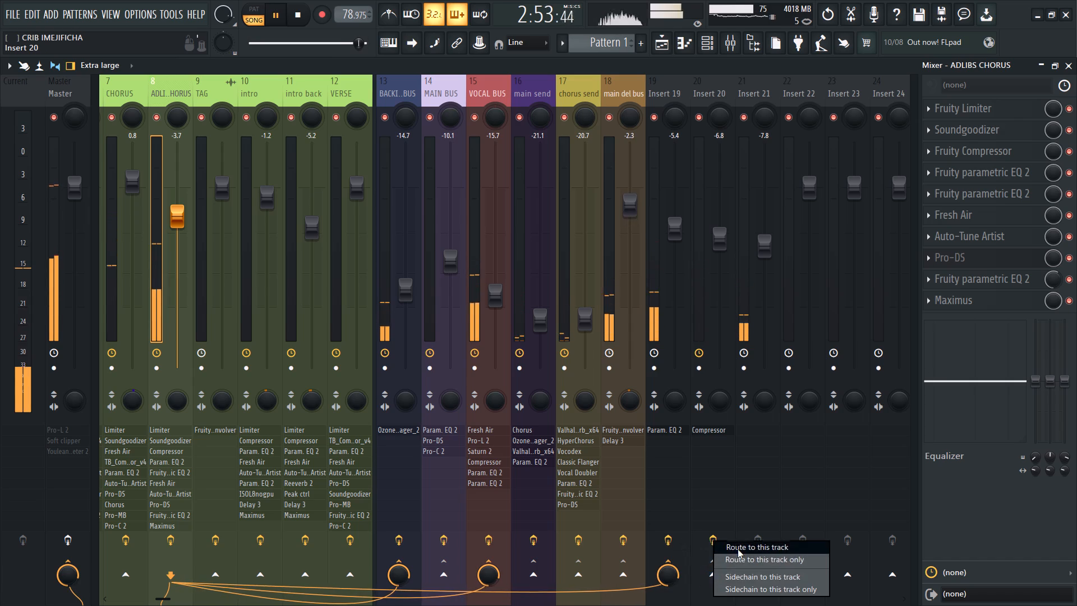
Select the intro track and restart song playback from the beginning.
{"action": "scroll", "coordinate": [264, 76], "scroll_direction": "up", "scroll_amount": 1}
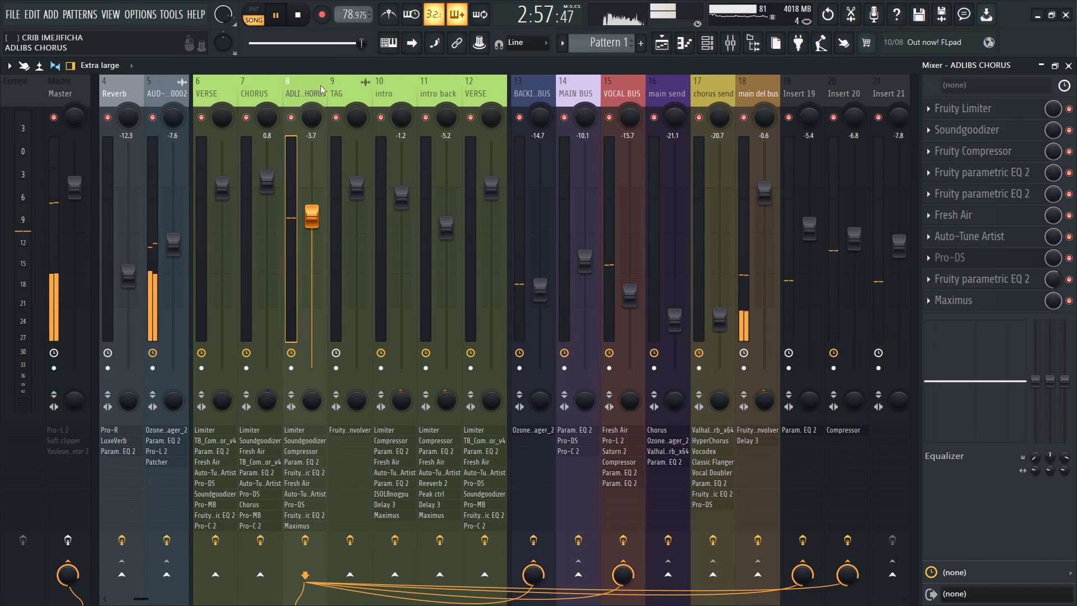
{"action": "left_click", "coordinate": [384, 88]}
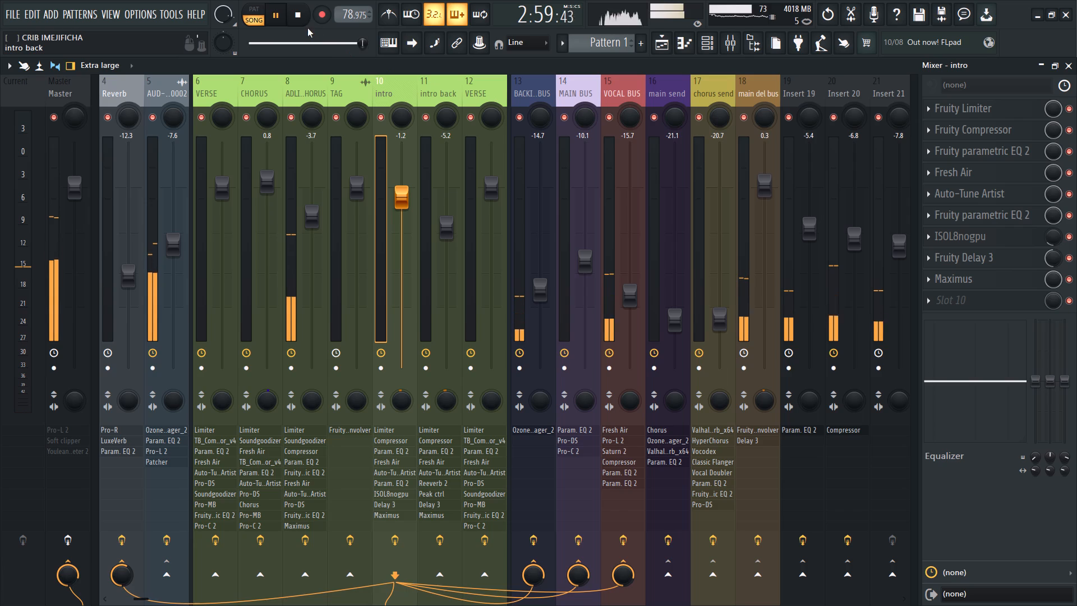
{"action": "double_click", "coordinate": [304, 15]}
{"action": "left_click", "coordinate": [279, 18]}
Route the VERSE track on mixer track 6 to both Insert 19 and Insert 20.
{"action": "left_click", "coordinate": [215, 94]}
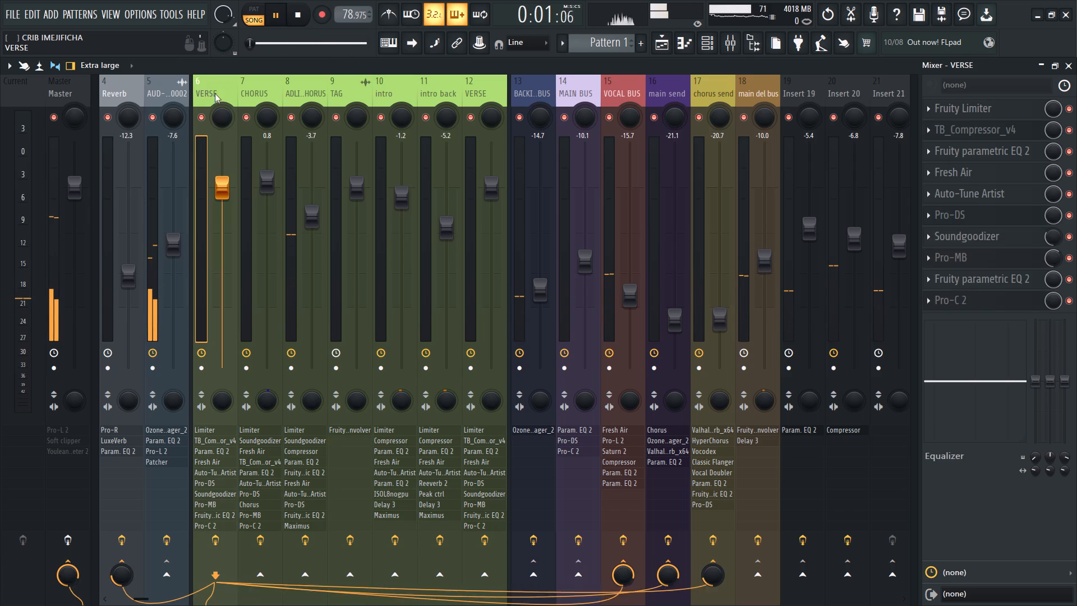
{"action": "scroll", "coordinate": [250, 84], "scroll_direction": "down", "scroll_amount": 2}
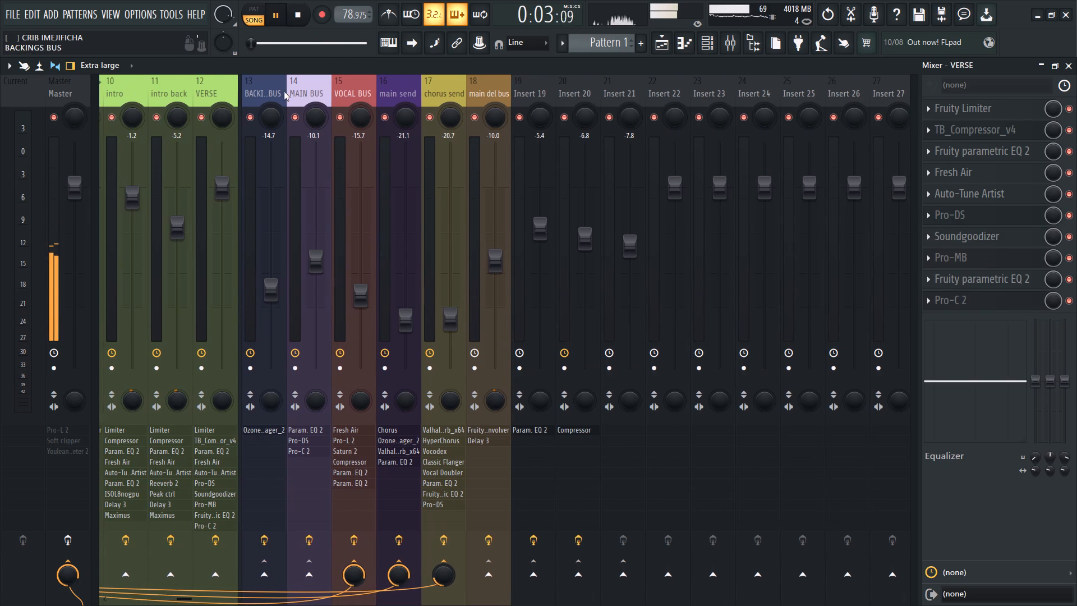
{"action": "right_click", "coordinate": [535, 571]}
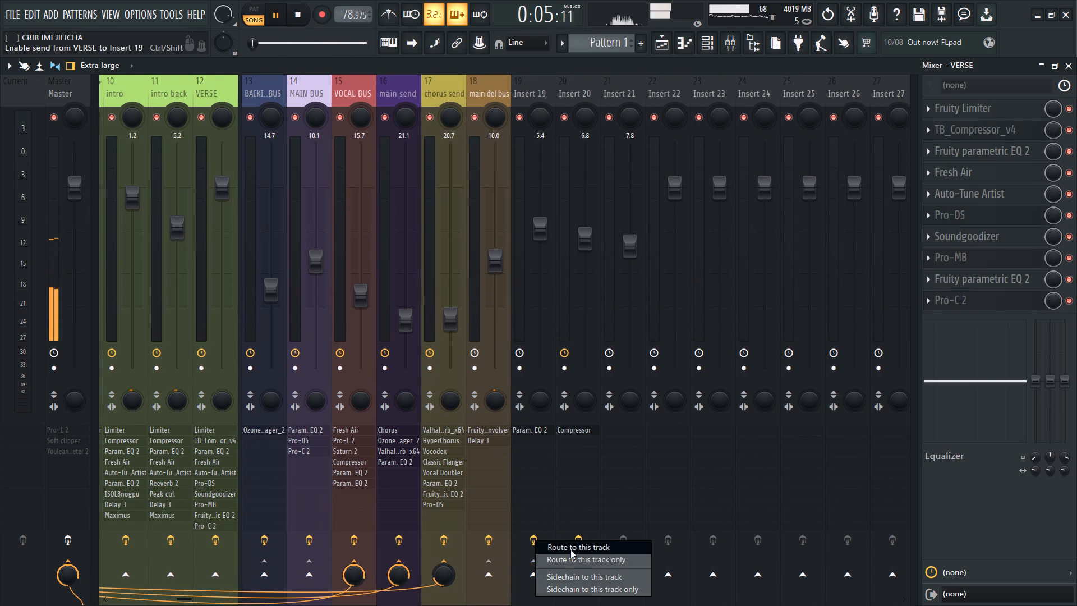
{"action": "left_click", "coordinate": [570, 550]}
{"action": "right_click", "coordinate": [579, 577]}
{"action": "left_click", "coordinate": [600, 543]}
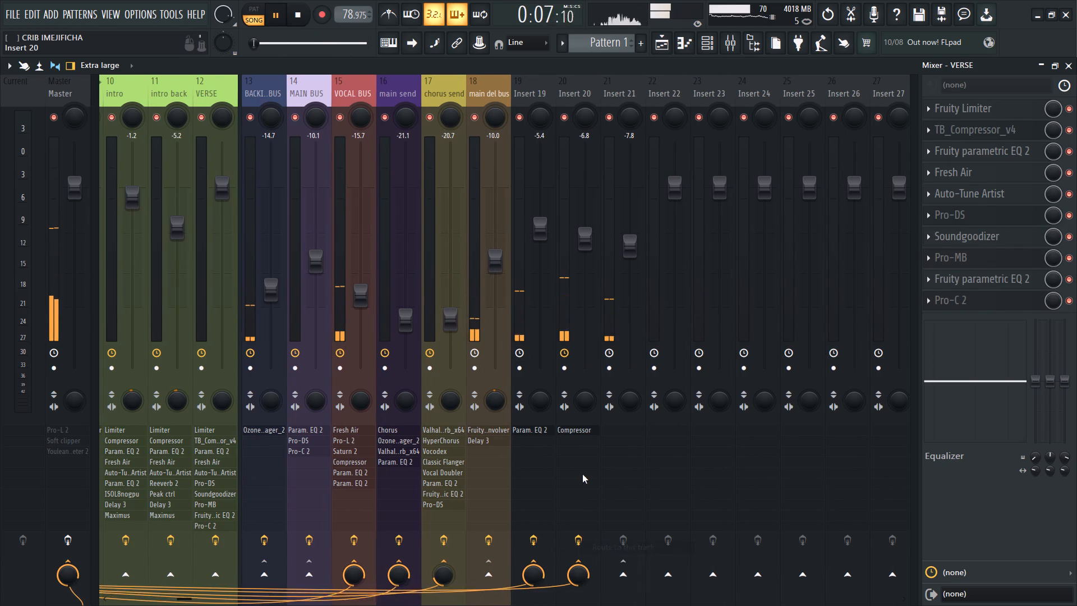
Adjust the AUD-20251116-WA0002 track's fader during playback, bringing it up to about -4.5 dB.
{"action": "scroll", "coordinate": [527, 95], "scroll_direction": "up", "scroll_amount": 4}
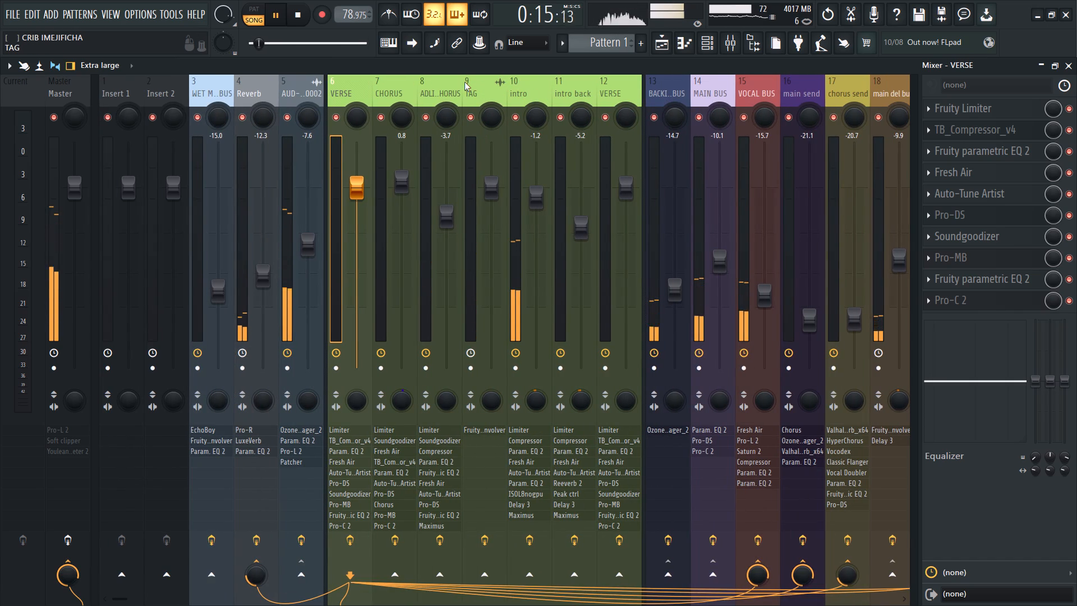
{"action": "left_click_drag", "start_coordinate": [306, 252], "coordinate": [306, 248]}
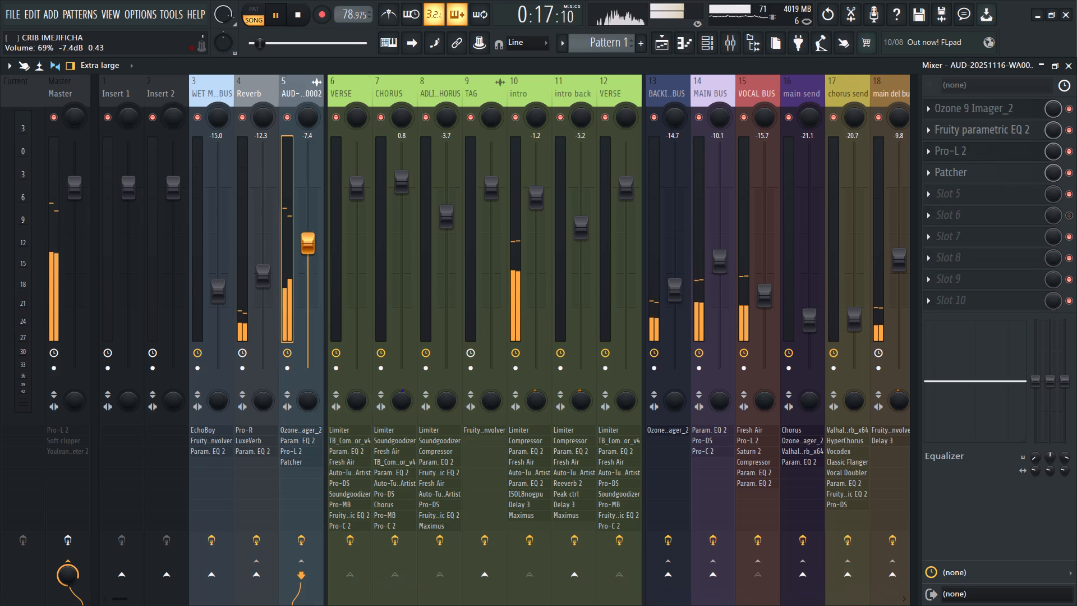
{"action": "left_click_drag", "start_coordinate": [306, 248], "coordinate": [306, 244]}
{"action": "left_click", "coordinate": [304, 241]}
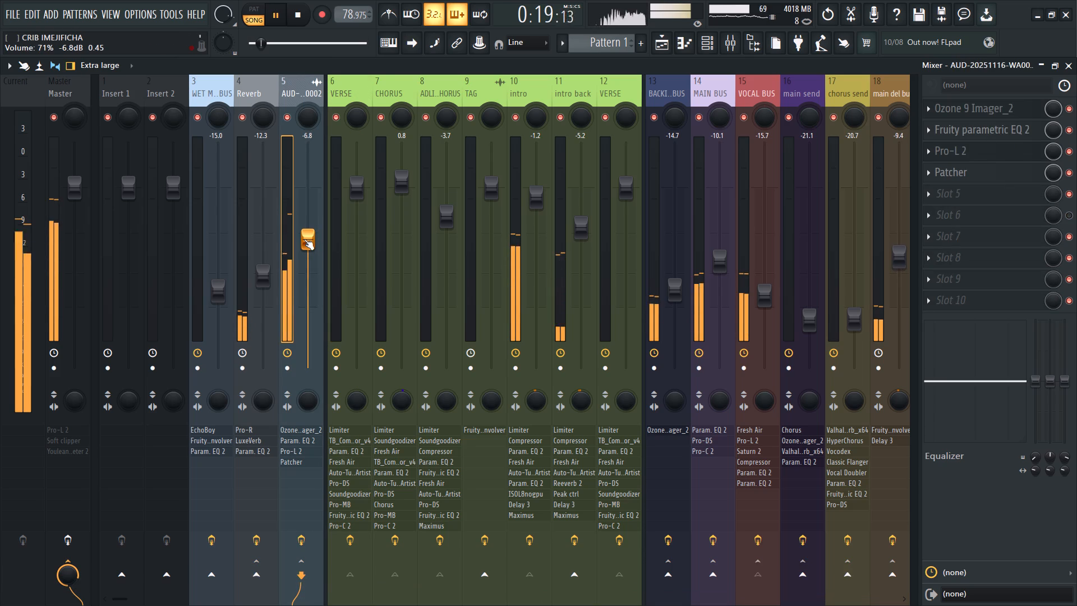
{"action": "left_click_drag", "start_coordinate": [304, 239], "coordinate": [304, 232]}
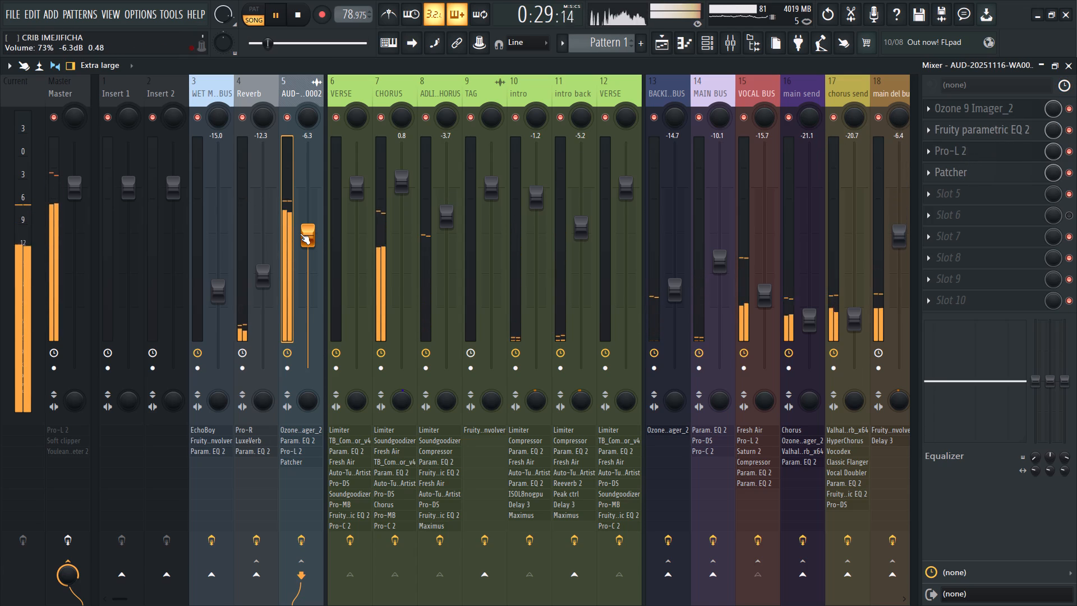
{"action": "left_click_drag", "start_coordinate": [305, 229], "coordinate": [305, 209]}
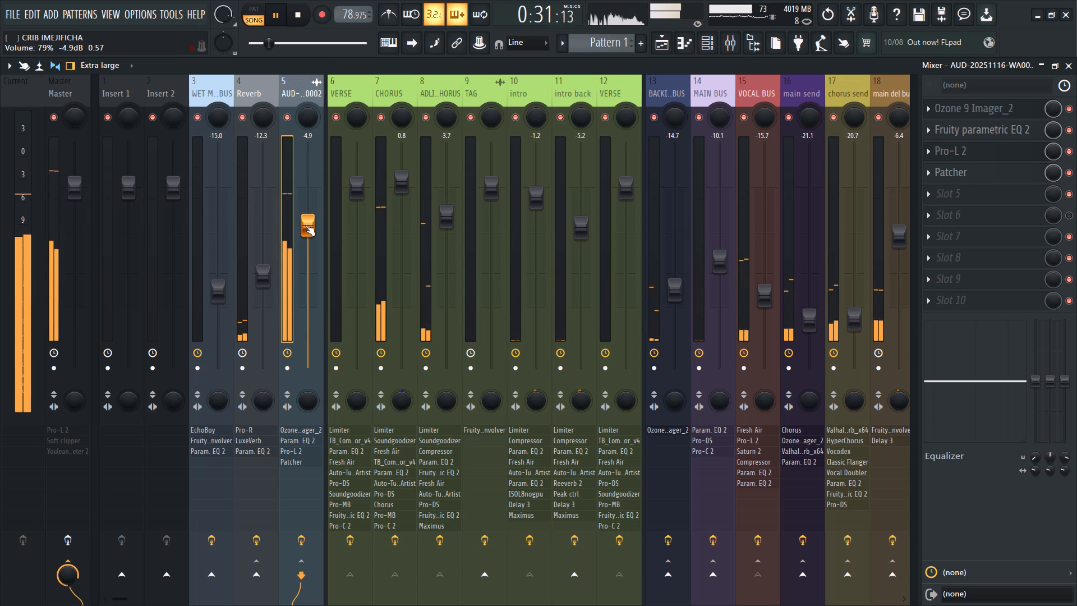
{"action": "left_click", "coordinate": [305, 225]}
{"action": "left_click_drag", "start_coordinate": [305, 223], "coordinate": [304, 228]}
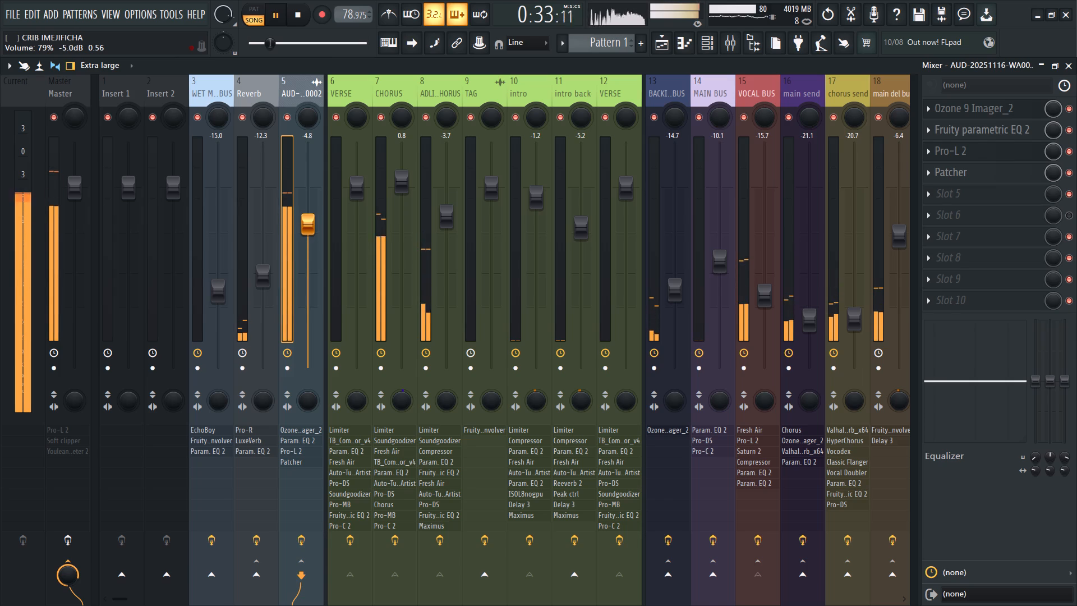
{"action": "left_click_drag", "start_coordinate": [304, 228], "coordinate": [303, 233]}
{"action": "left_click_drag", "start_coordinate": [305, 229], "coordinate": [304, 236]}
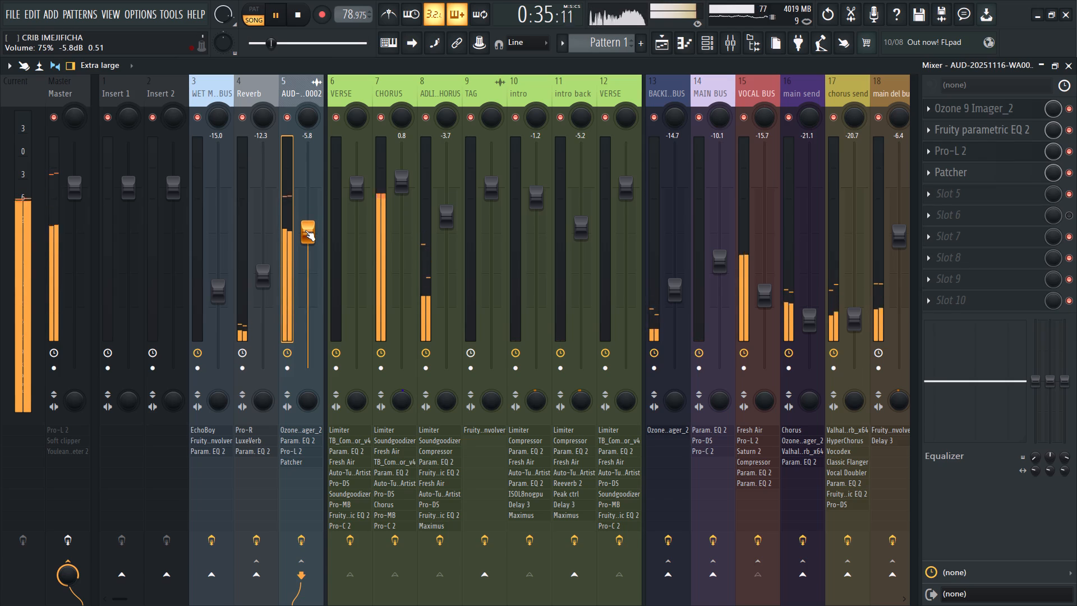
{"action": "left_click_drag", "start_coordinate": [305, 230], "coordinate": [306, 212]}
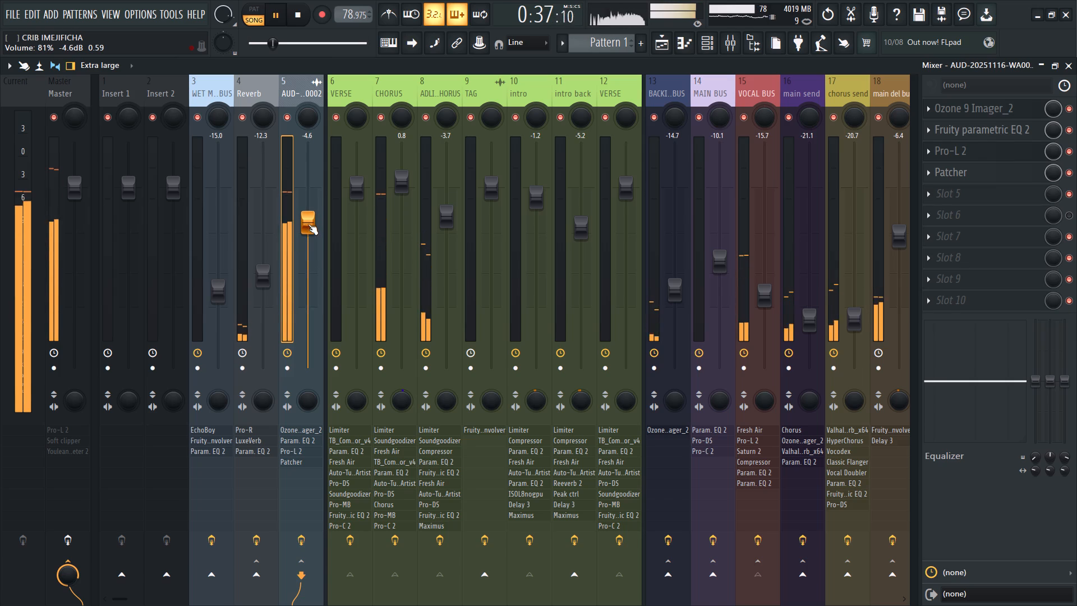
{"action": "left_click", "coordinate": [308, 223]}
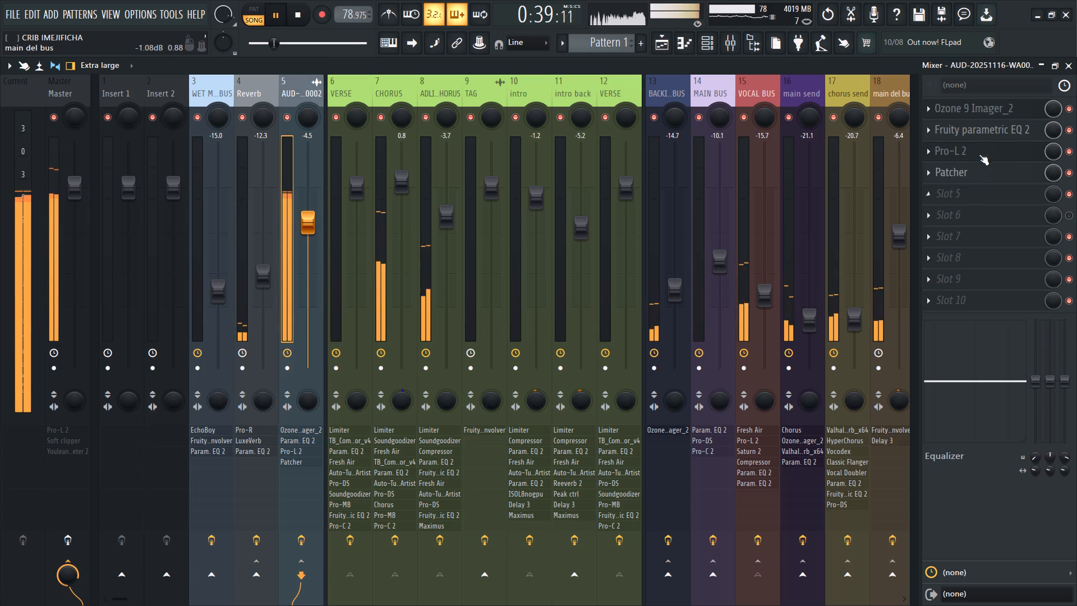
Raise the gain of Pro-L 2 on the AUD-20251116-WA0002 track to about +3.2 dB.
{"action": "left_click", "coordinate": [976, 151]}
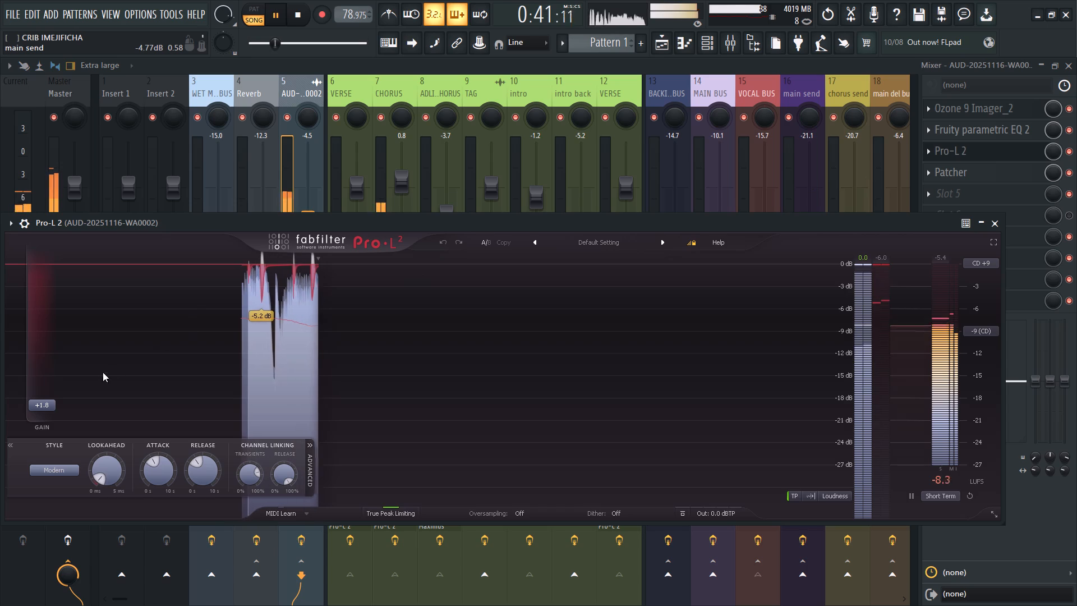
{"action": "left_click_drag", "start_coordinate": [43, 406], "coordinate": [44, 403]}
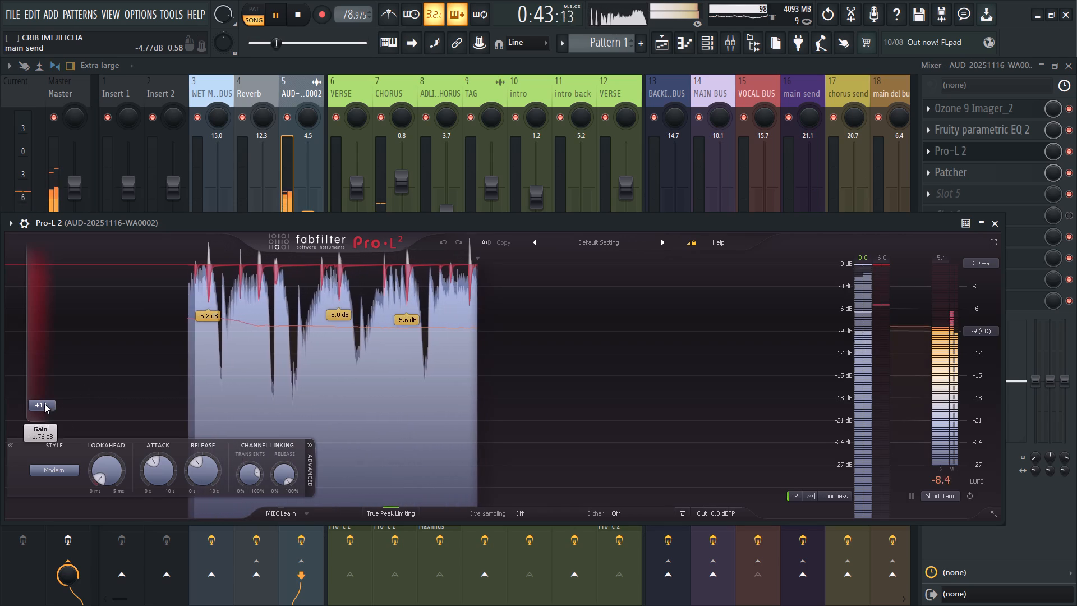
{"action": "left_click_drag", "start_coordinate": [44, 403], "coordinate": [45, 397]}
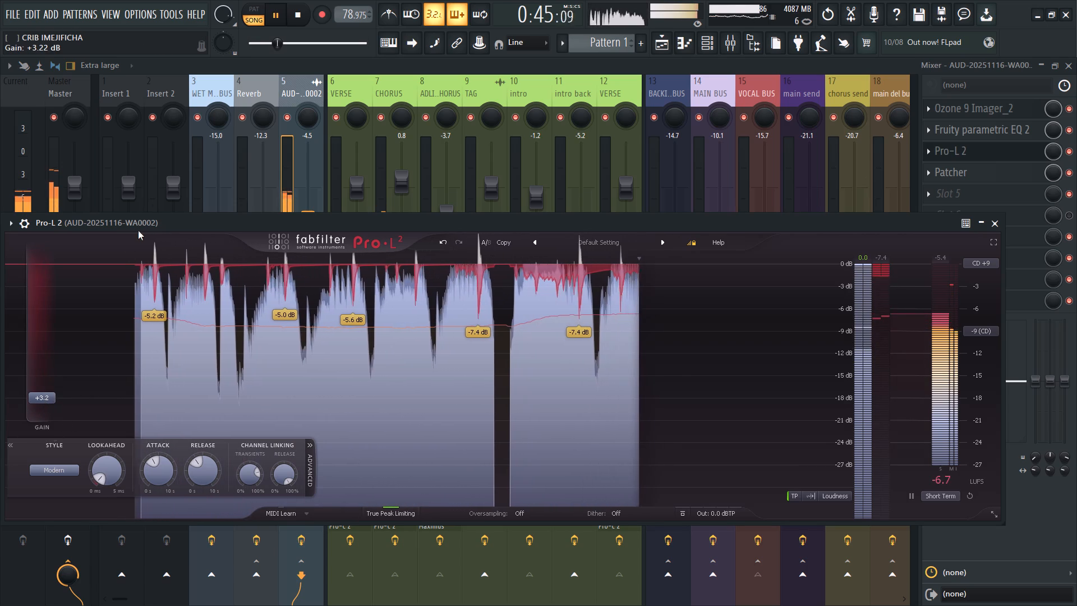
Lower the AUD-20251116-WA0002 track's fader to about -5.4 dB.
{"action": "left_click", "coordinate": [285, 88]}
{"action": "left_click_drag", "start_coordinate": [307, 225], "coordinate": [307, 230]}
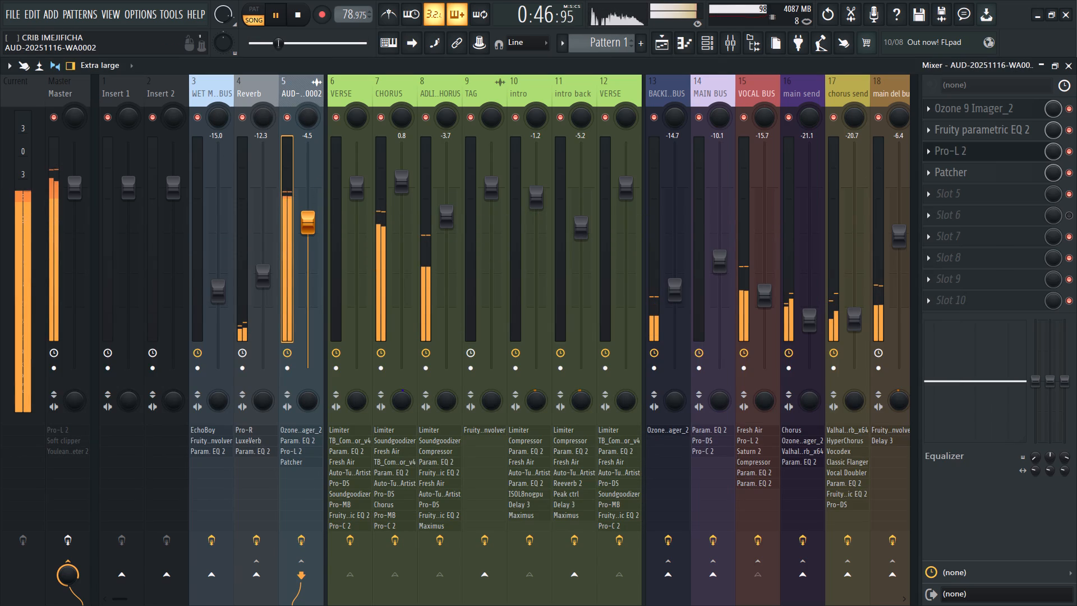
{"action": "left_click_drag", "start_coordinate": [307, 230], "coordinate": [307, 237]}
{"action": "left_click", "coordinate": [306, 230]}
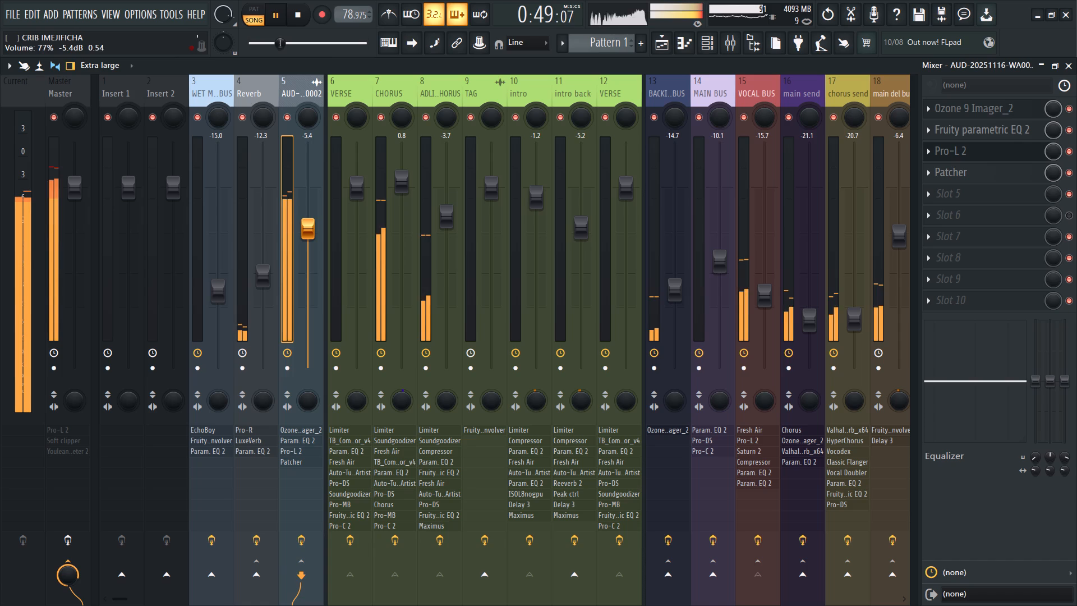
Restart playback and shape band 3 of the AUD-20251116-WA0002 track's Fruity parametric EQ 2 into a boost of about 1.8 dB near 2272 Hz.
{"action": "double_click", "coordinate": [298, 20]}
{"action": "left_click", "coordinate": [280, 19]}
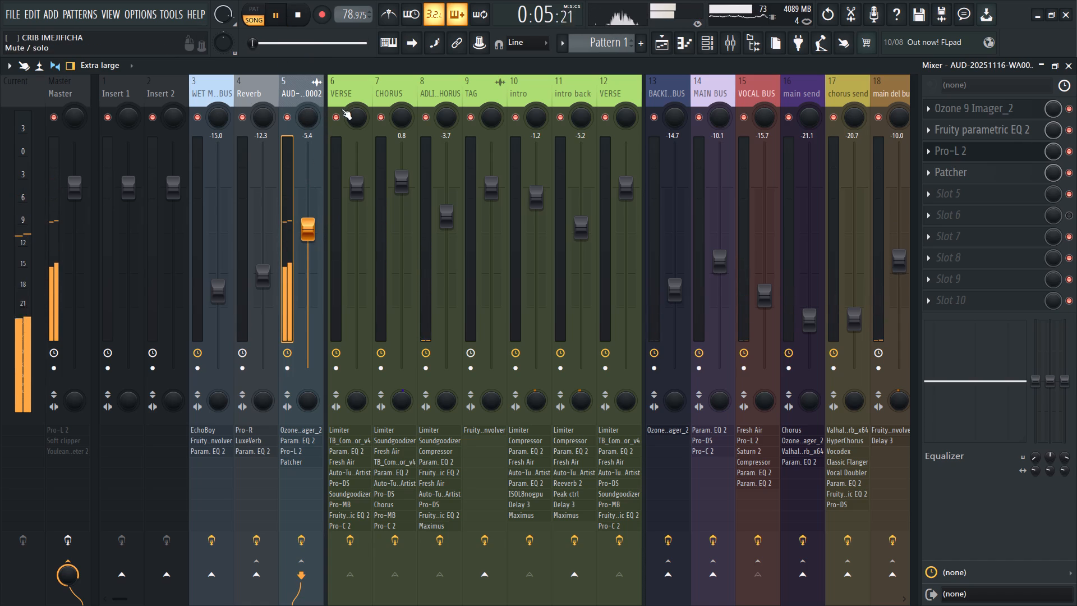
{"action": "left_click", "coordinate": [978, 134]}
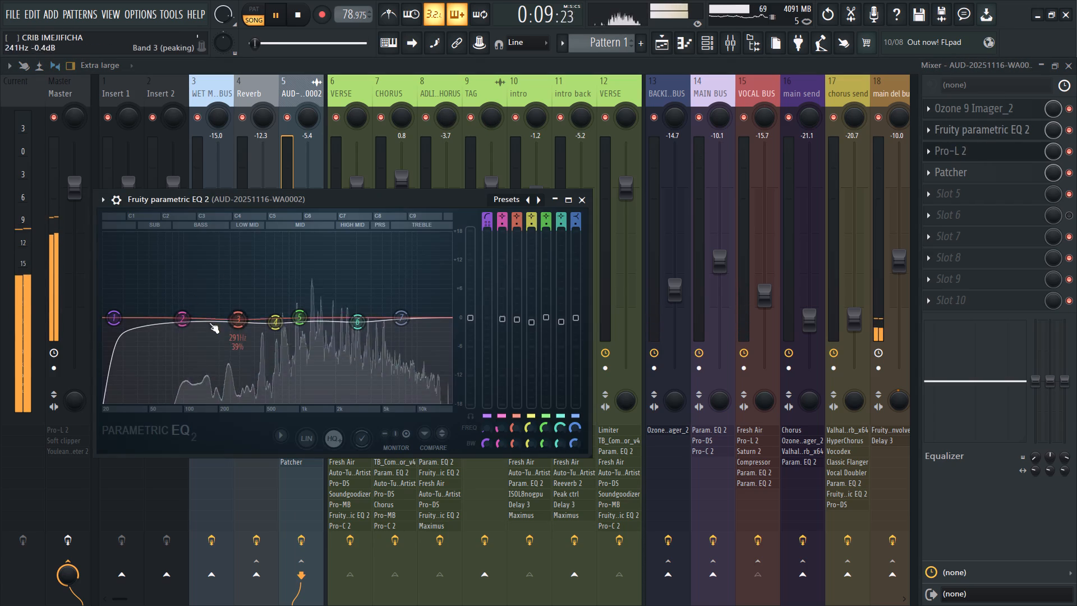
{"action": "left_click_drag", "start_coordinate": [246, 319], "coordinate": [418, 226]}
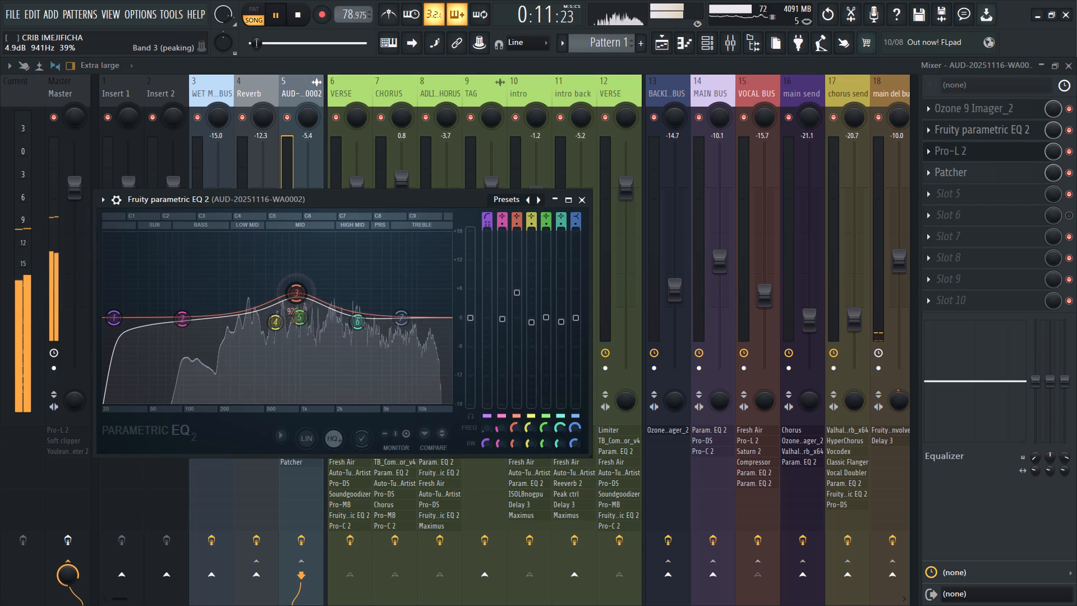
{"action": "left_click_drag", "start_coordinate": [418, 226], "coordinate": [422, 232]}
{"action": "left_click_drag", "start_coordinate": [300, 293], "coordinate": [392, 338]}
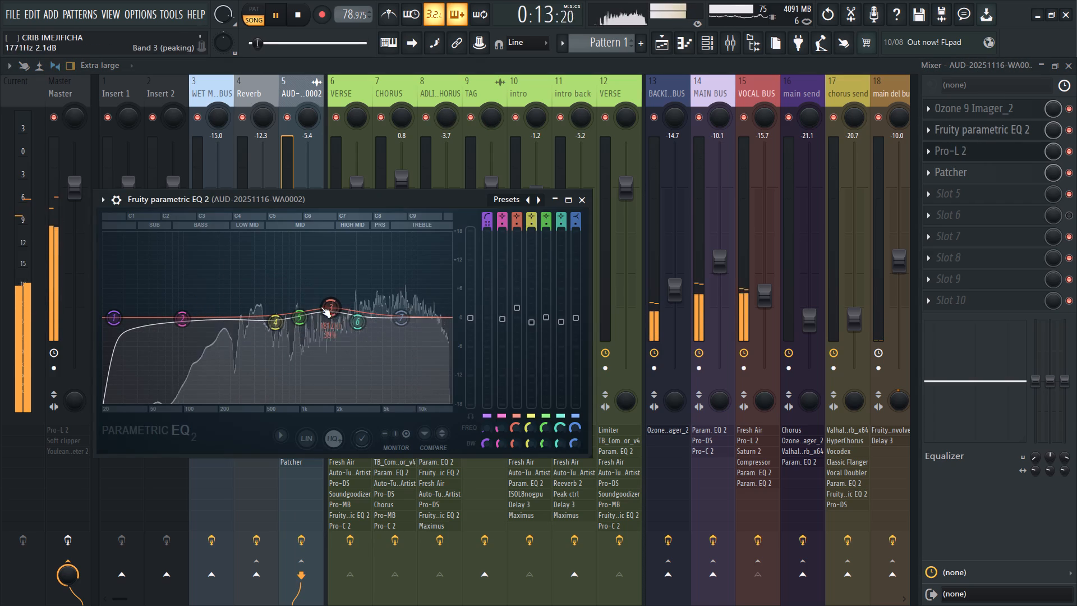
{"action": "left_click", "coordinate": [329, 305]}
{"action": "right_click", "coordinate": [332, 307]}
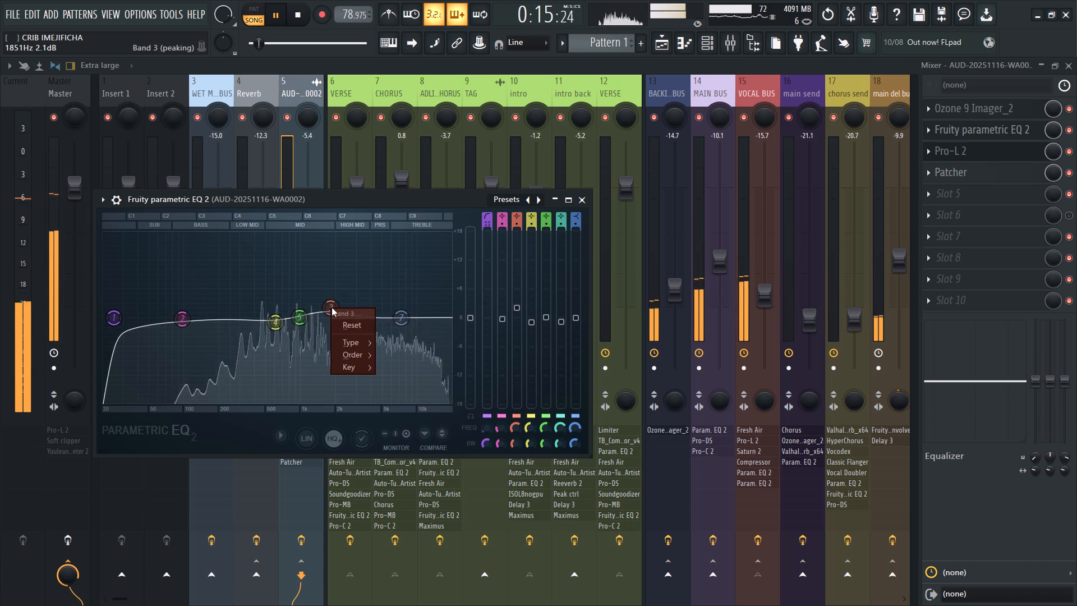
{"action": "left_click", "coordinate": [332, 309]}
{"action": "left_click", "coordinate": [329, 310]}
{"action": "left_click_drag", "start_coordinate": [328, 309], "coordinate": [379, 302]}
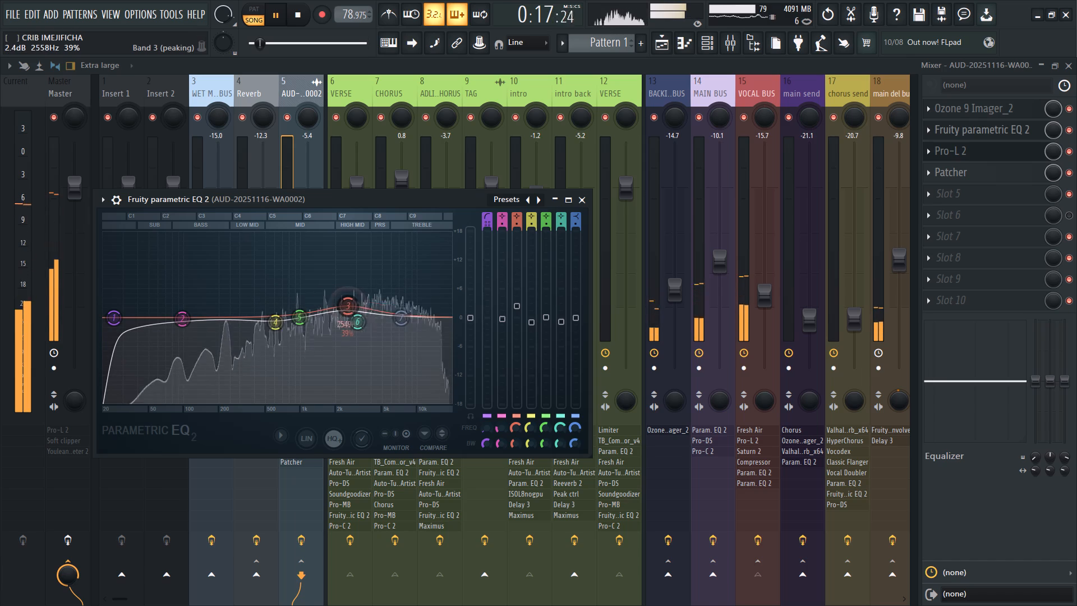
{"action": "left_click_drag", "start_coordinate": [379, 302], "coordinate": [365, 306]}
{"action": "left_click", "coordinate": [343, 307]}
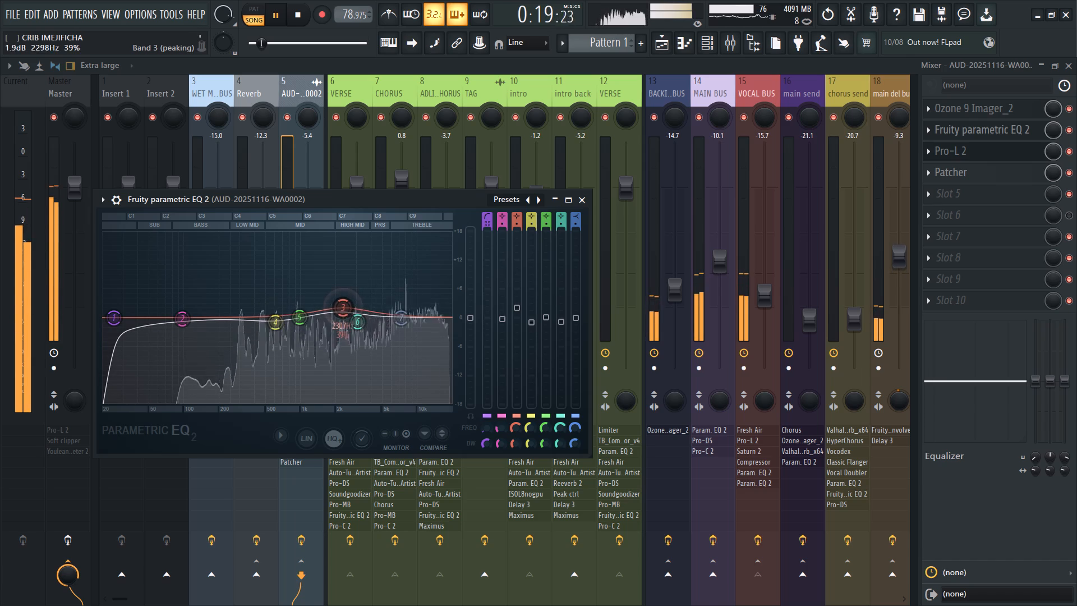
{"action": "left_click", "coordinate": [340, 306]}
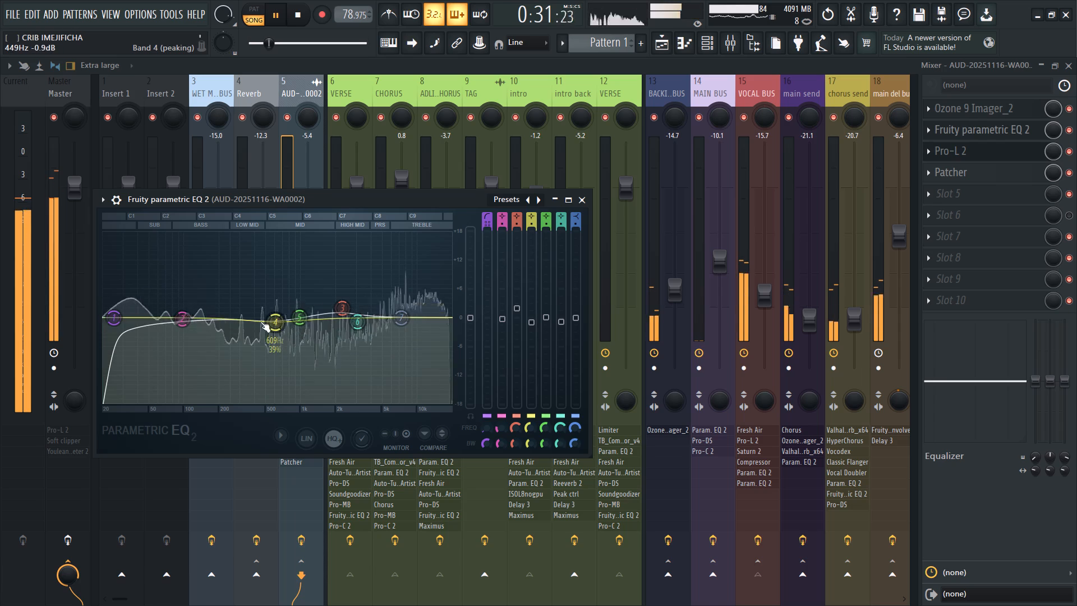
{"action": "left_click", "coordinate": [342, 306]}
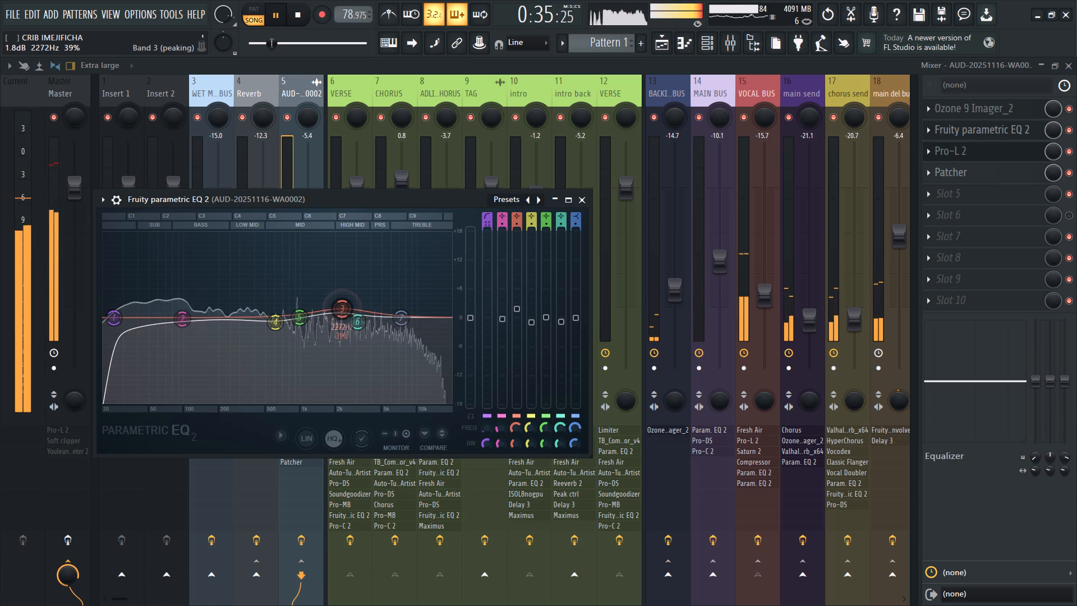
{"action": "left_click", "coordinate": [581, 203]}
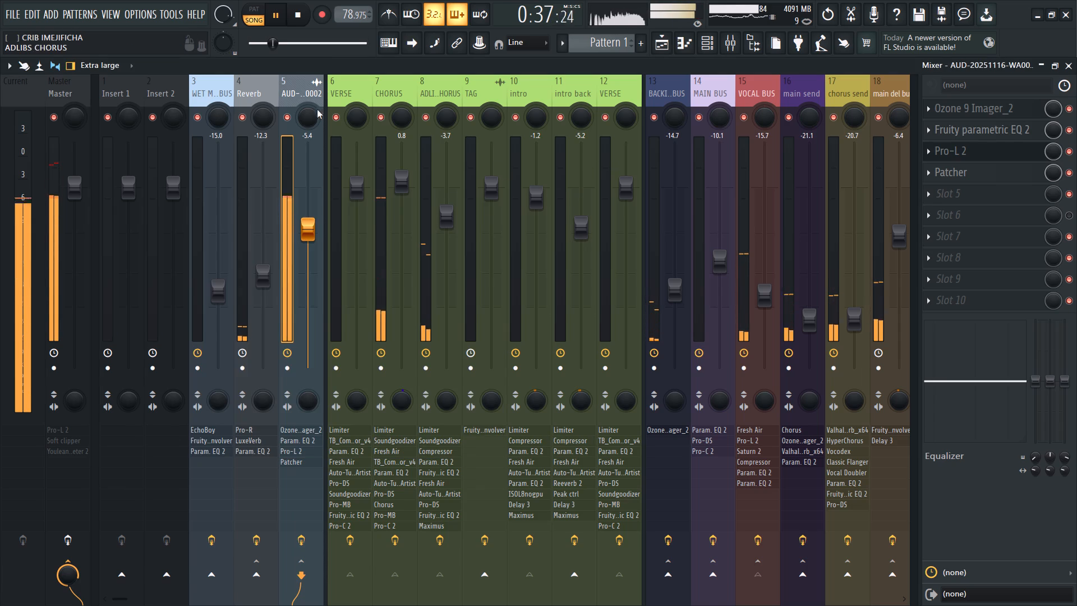
Lengthen the release of the VOCAL BUS track's Fruity Compressor to about 1778 ms.
{"action": "scroll", "coordinate": [358, 83], "scroll_direction": "down", "scroll_amount": 3}
{"action": "left_click", "coordinate": [355, 90]}
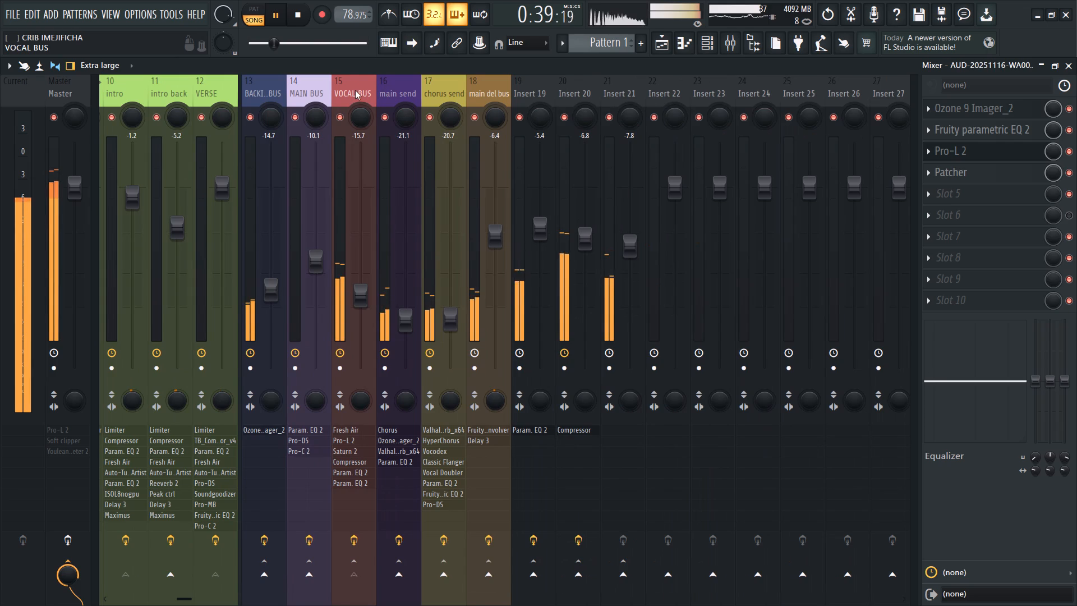
{"action": "left_click", "coordinate": [1006, 198]}
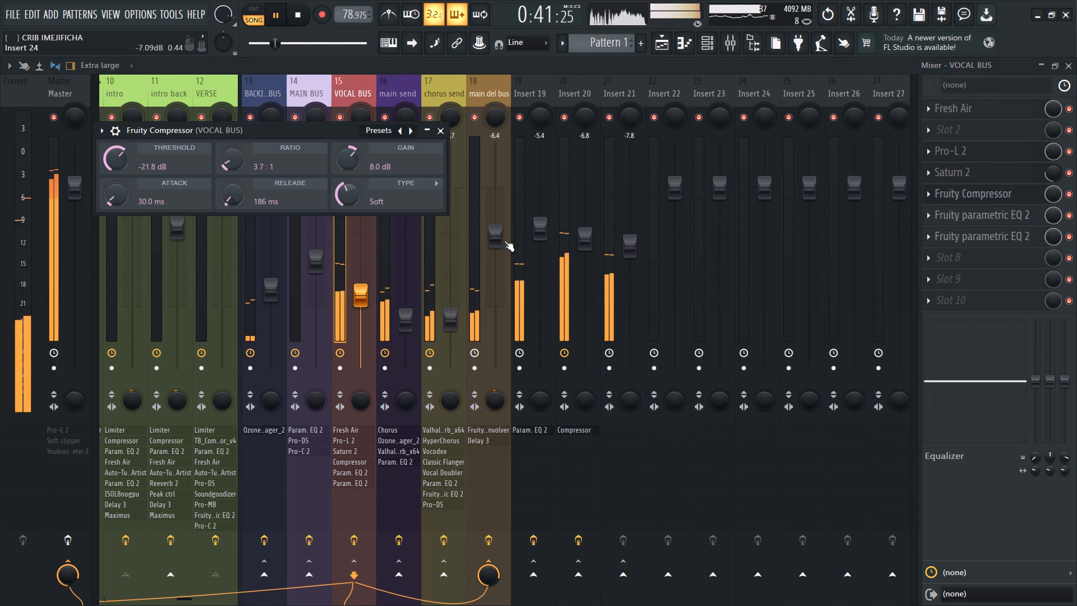
{"action": "scroll", "coordinate": [237, 200], "scroll_direction": "up", "scroll_amount": 3}
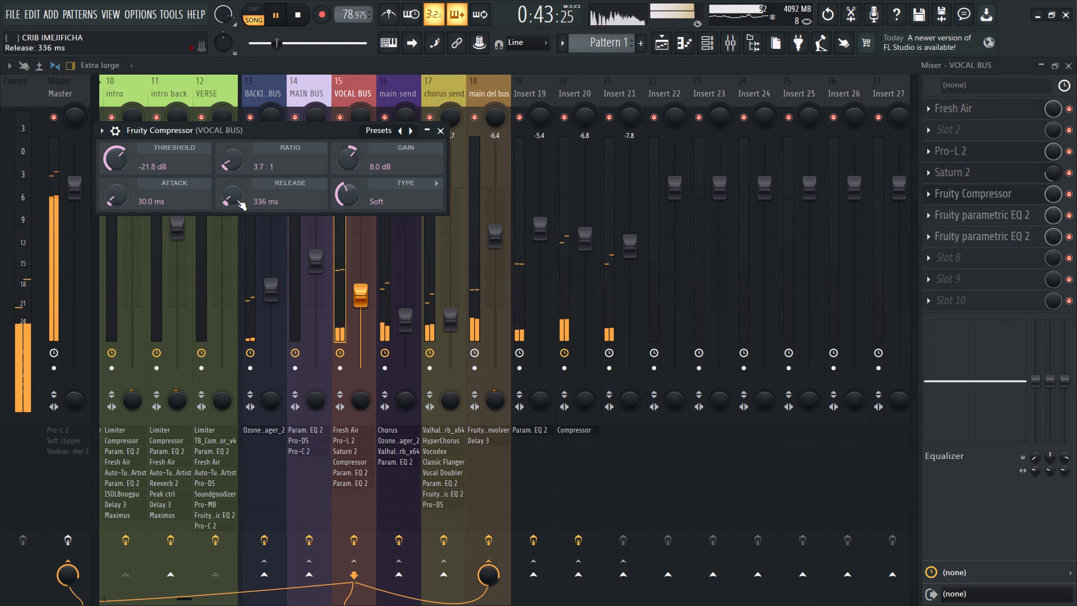
{"action": "scroll", "coordinate": [237, 200], "scroll_direction": "up", "scroll_amount": 2}
{"action": "left_click_drag", "start_coordinate": [236, 199], "coordinate": [252, 59]}
{"action": "left_click_drag", "start_coordinate": [235, 200], "coordinate": [235, 196]}
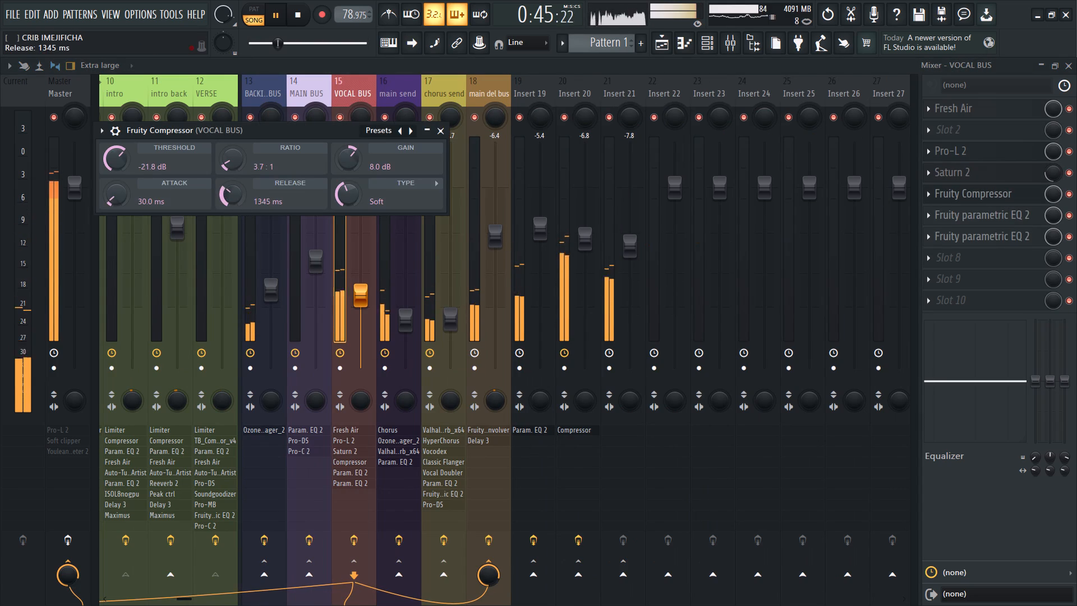
{"action": "left_click_drag", "start_coordinate": [235, 196], "coordinate": [236, 148]}
{"action": "left_click_drag", "start_coordinate": [227, 198], "coordinate": [229, 180]}
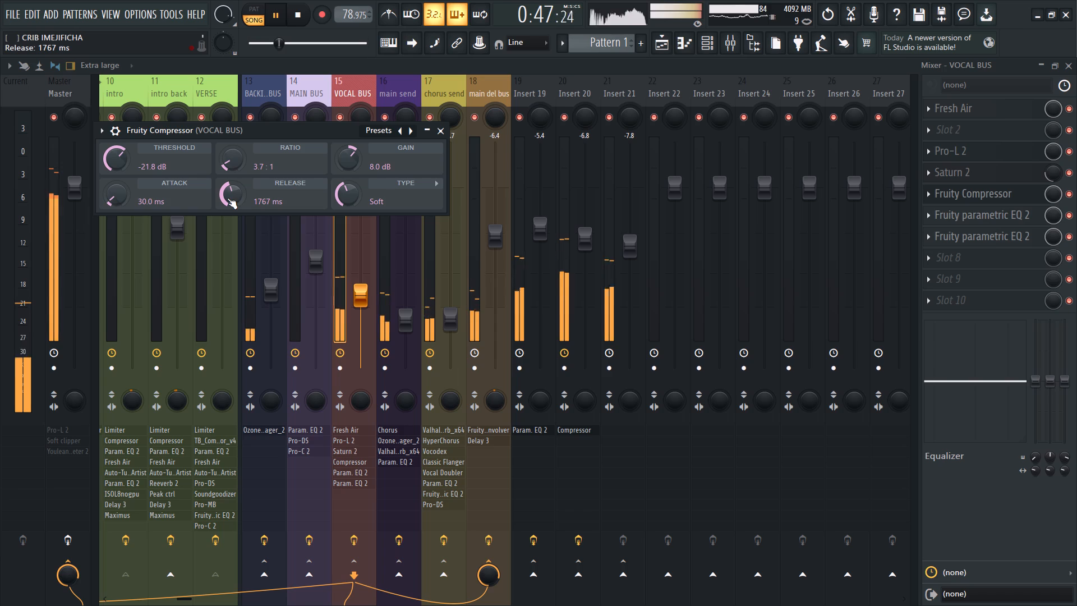
{"action": "left_click", "coordinate": [227, 200]}
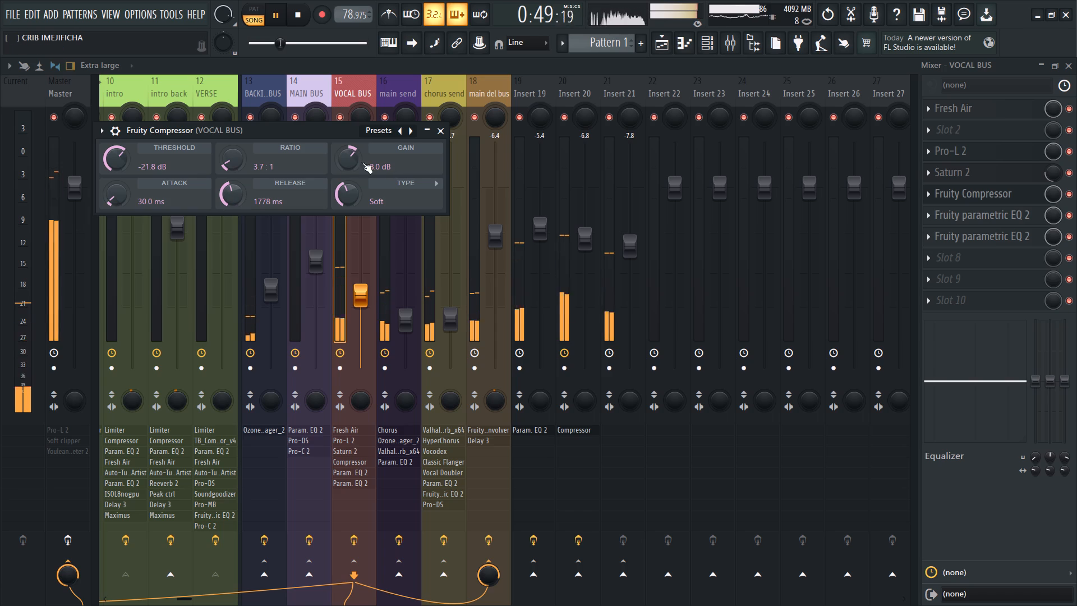
Raise the gain of the VOCAL BUS Fruity Compressor to 10.0 dB.
{"action": "scroll", "coordinate": [349, 162], "scroll_direction": "up", "scroll_amount": 2}
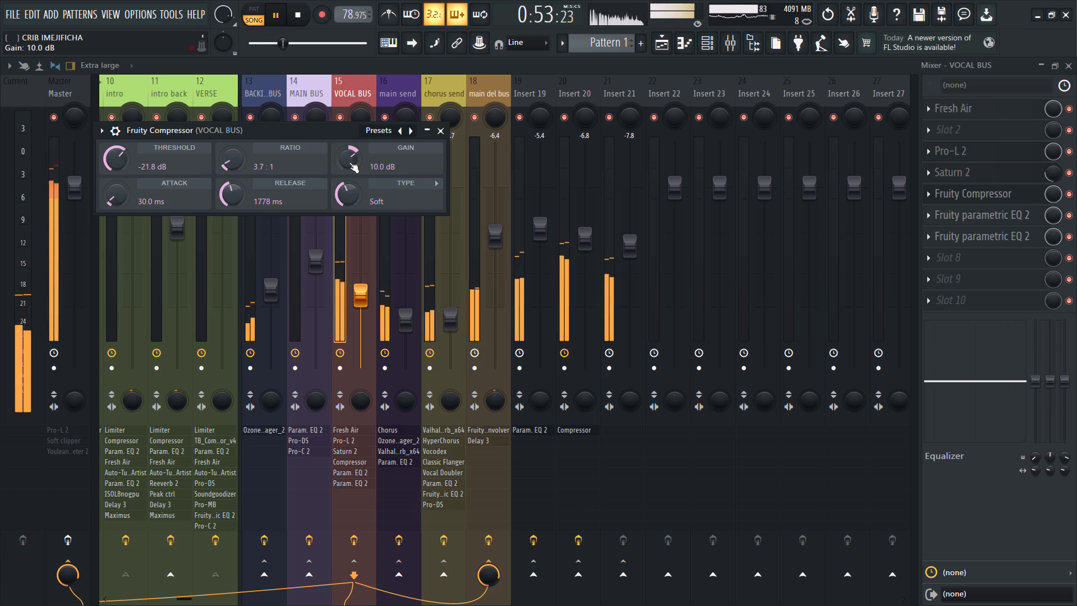
Fine-tune the VOCAL BUS Fruity Compressor to a 3.7:1 ratio and a 37.5 ms attack.
{"action": "left_click", "coordinate": [229, 162]}
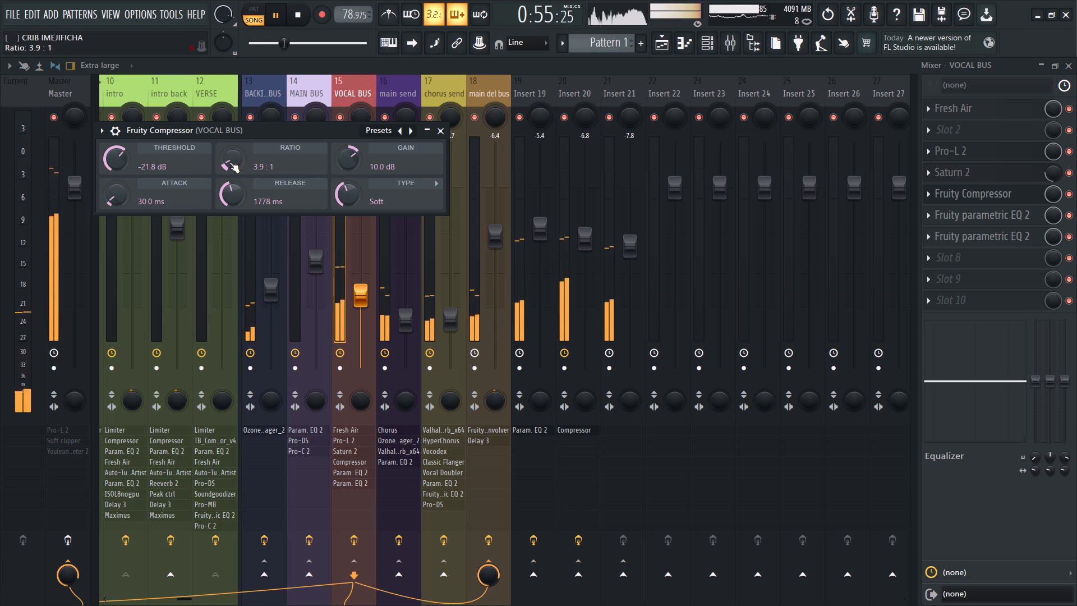
{"action": "left_click", "coordinate": [229, 162]}
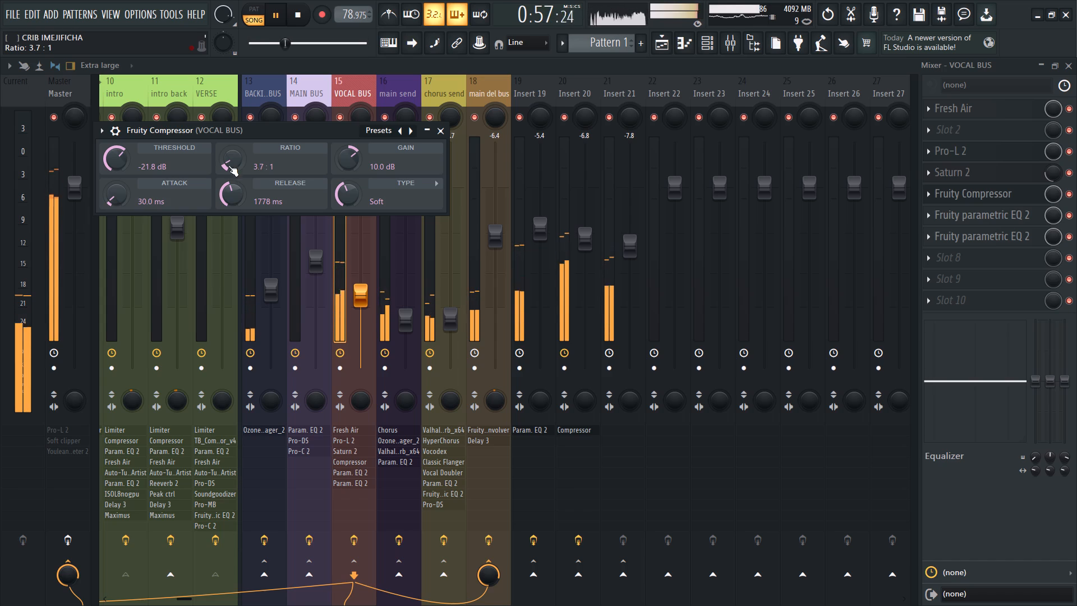
{"action": "scroll", "coordinate": [118, 194], "scroll_direction": "up", "scroll_amount": 2}
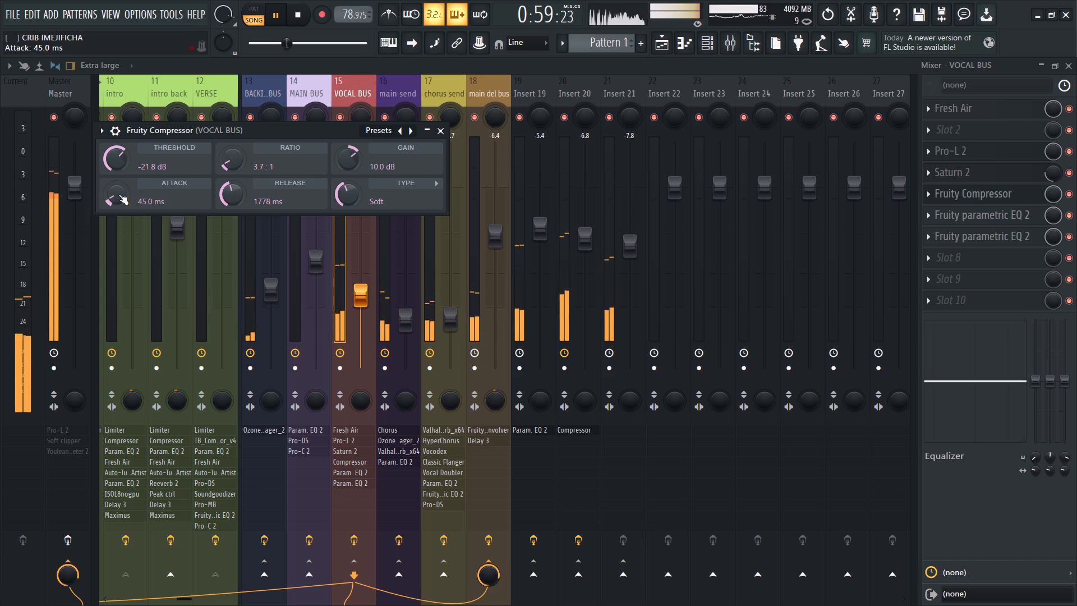
{"action": "scroll", "coordinate": [118, 194], "scroll_direction": "down", "scroll_amount": 1}
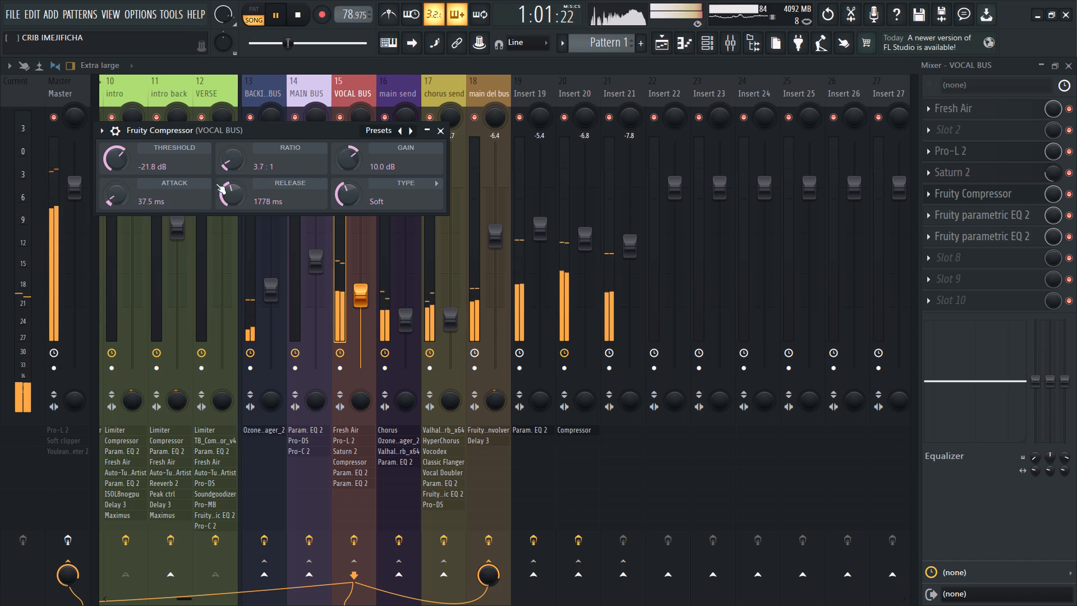
Raise the gain of the VOCAL BUS Fruity Compressor to 13.0 dB and close the plugin.
{"action": "scroll", "coordinate": [335, 160], "scroll_direction": "up", "scroll_amount": 3}
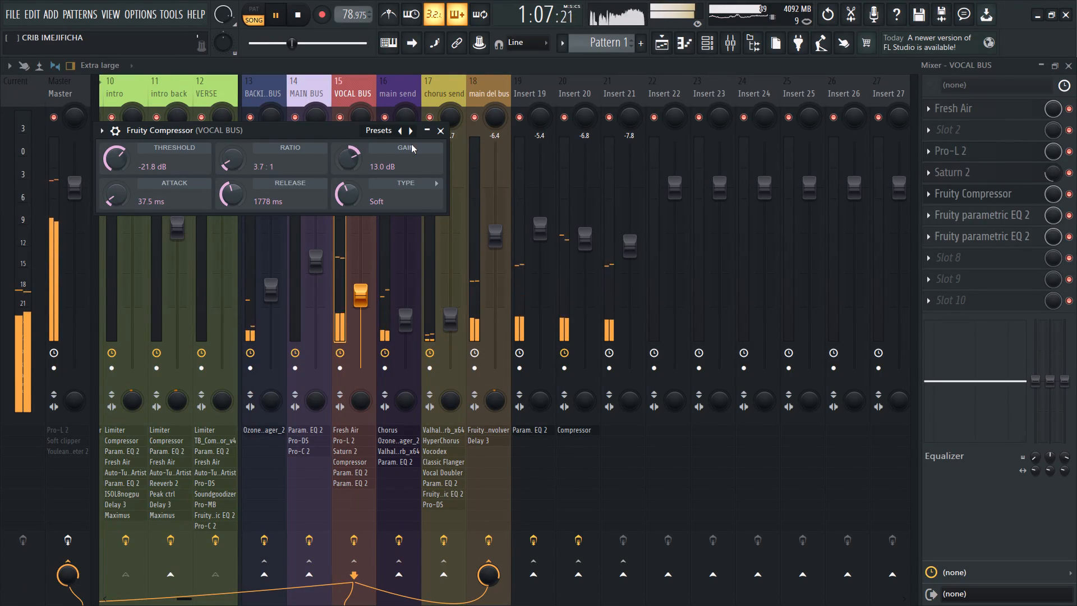
{"action": "left_click", "coordinate": [438, 127]}
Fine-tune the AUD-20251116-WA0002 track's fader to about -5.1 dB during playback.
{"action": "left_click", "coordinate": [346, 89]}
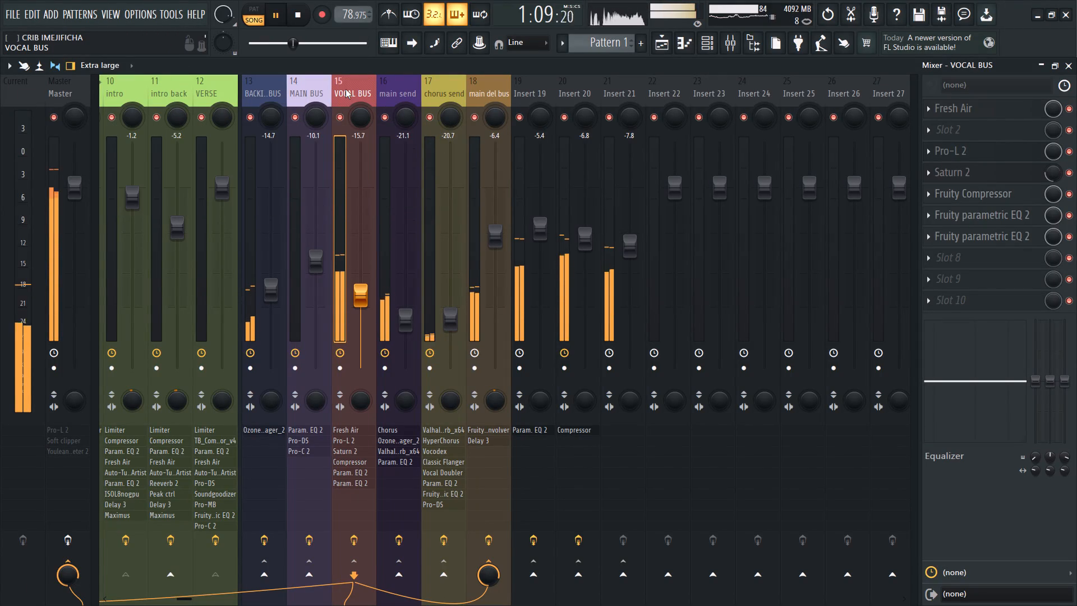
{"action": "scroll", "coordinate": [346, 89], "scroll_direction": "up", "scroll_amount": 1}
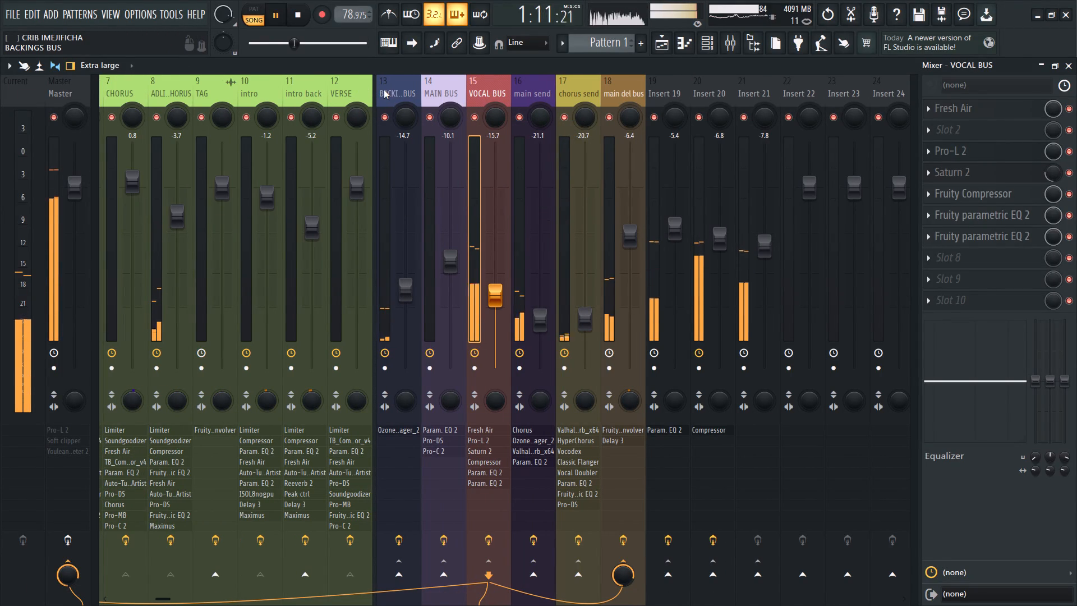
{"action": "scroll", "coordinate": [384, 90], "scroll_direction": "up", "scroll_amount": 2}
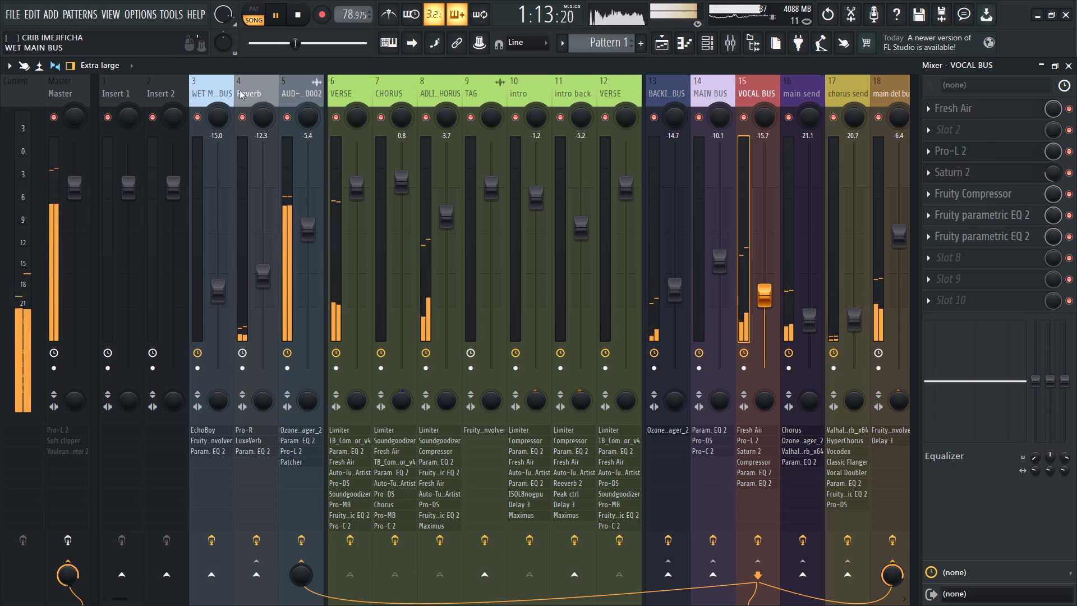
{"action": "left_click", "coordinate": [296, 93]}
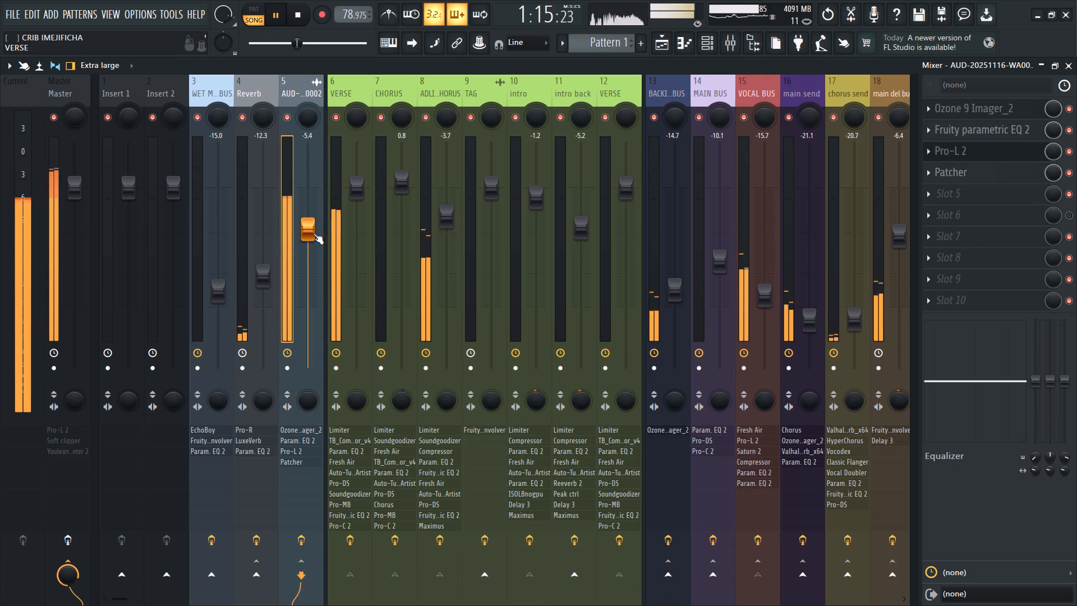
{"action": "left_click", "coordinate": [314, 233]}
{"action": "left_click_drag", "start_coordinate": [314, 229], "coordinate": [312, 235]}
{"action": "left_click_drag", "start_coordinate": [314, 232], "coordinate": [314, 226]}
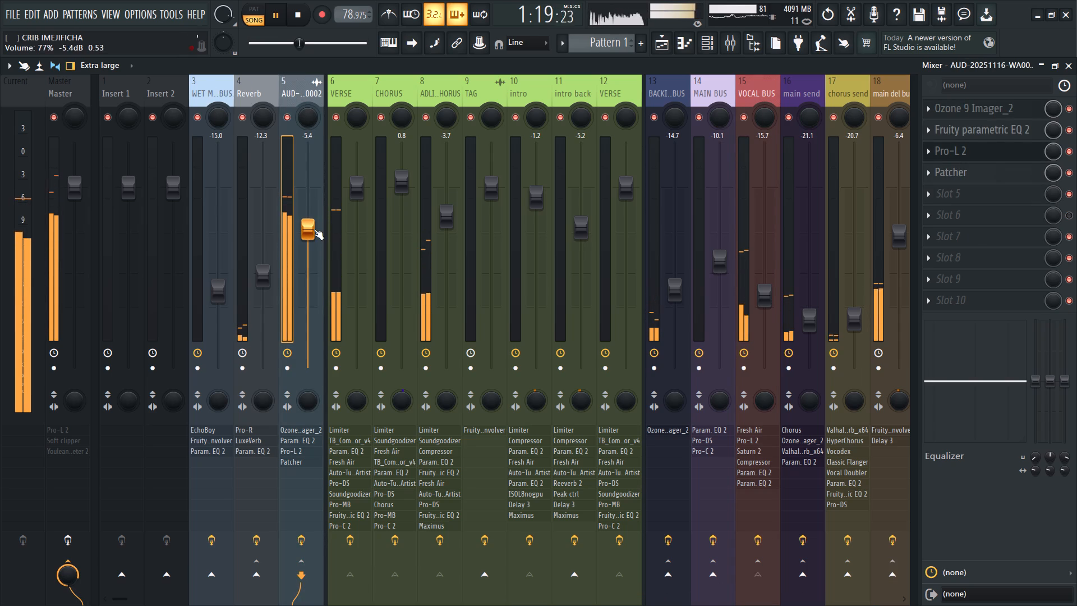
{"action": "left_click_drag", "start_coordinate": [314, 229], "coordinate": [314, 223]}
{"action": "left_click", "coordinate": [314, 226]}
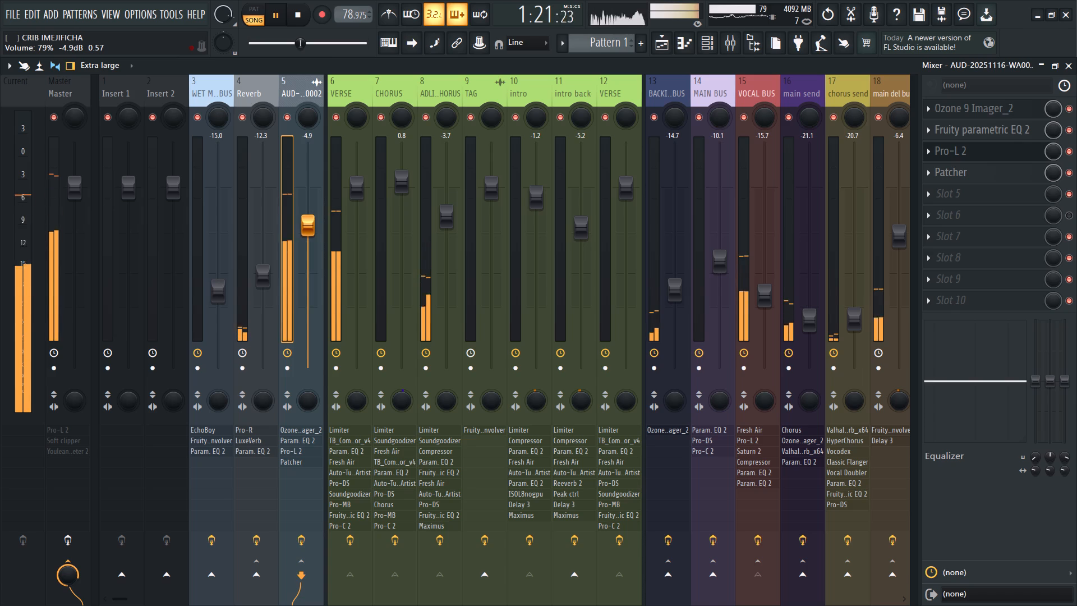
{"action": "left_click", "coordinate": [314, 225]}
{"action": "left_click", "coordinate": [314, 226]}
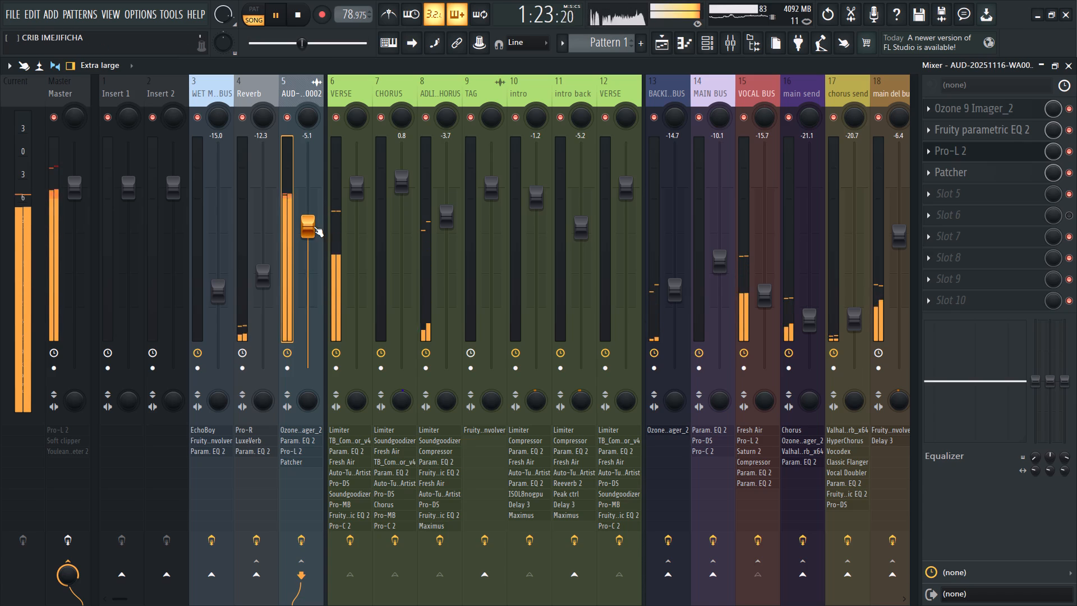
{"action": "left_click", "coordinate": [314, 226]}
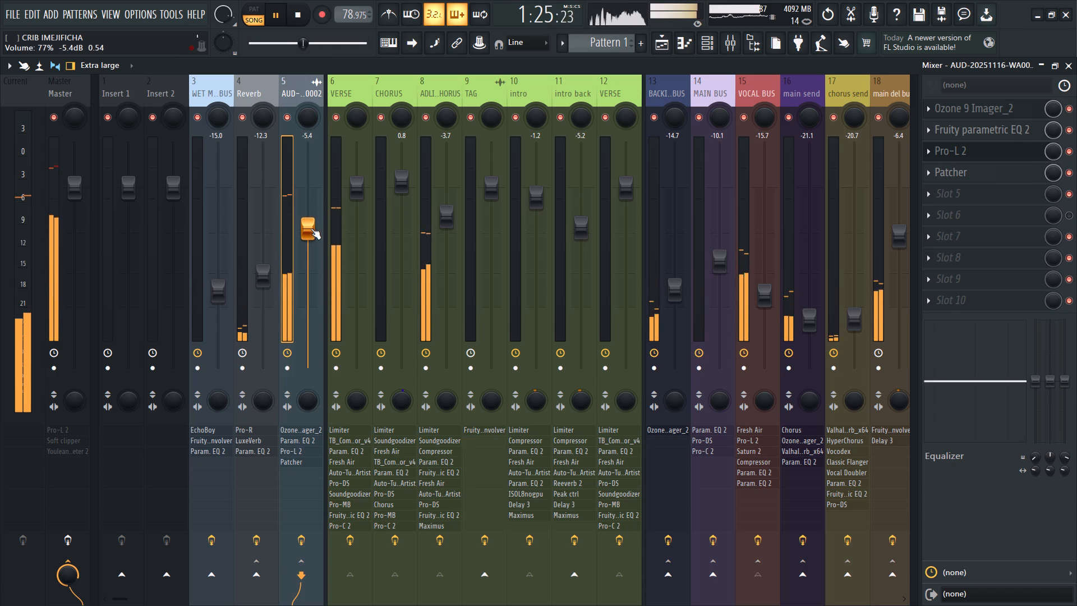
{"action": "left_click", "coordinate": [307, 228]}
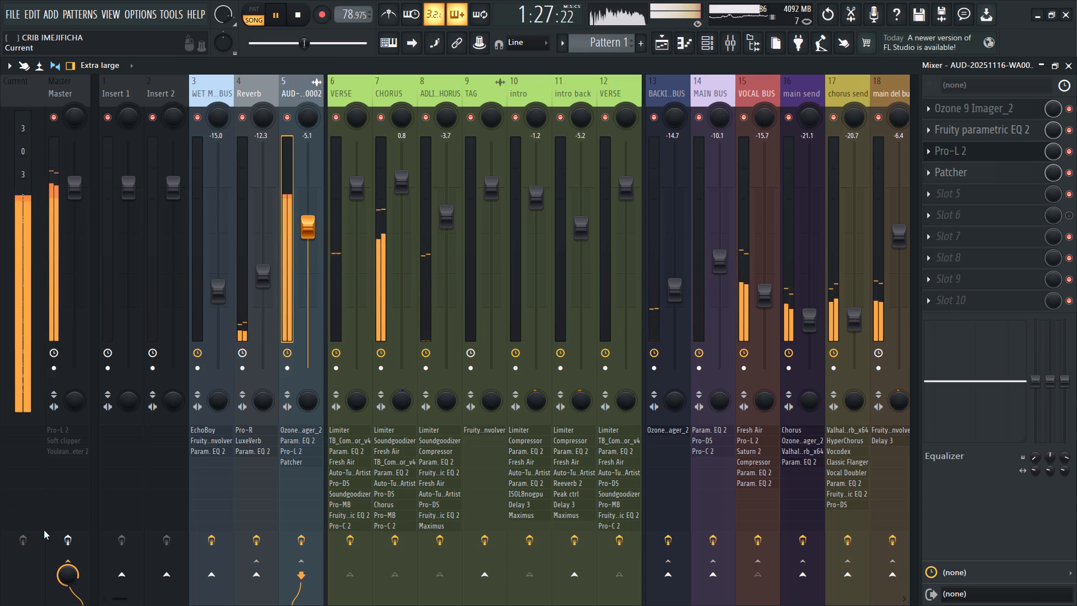
Enable the effects chain on the Master track.
{"action": "left_click", "coordinate": [65, 535]}
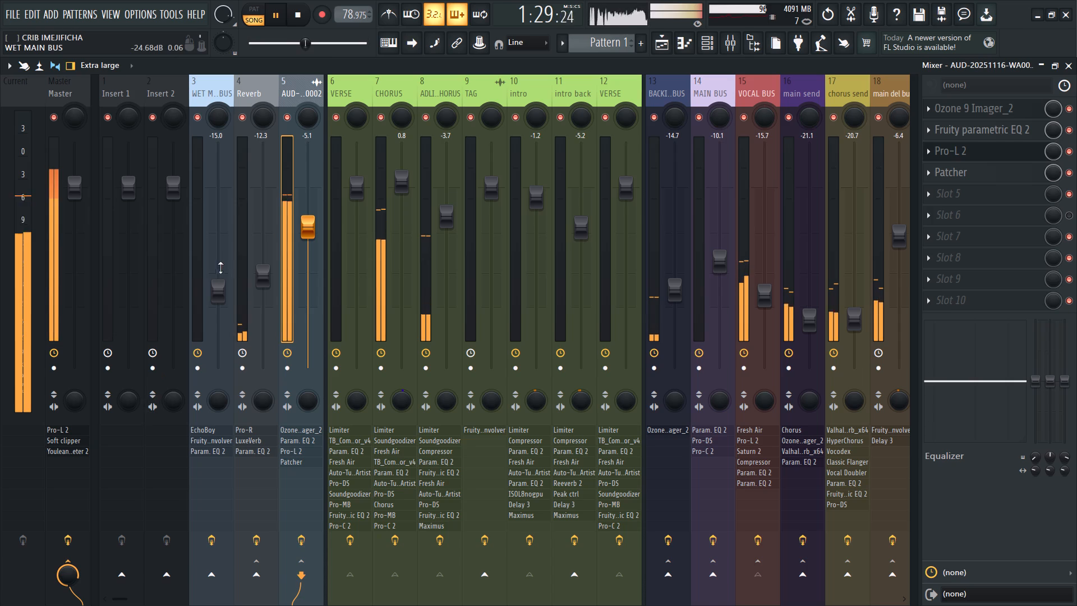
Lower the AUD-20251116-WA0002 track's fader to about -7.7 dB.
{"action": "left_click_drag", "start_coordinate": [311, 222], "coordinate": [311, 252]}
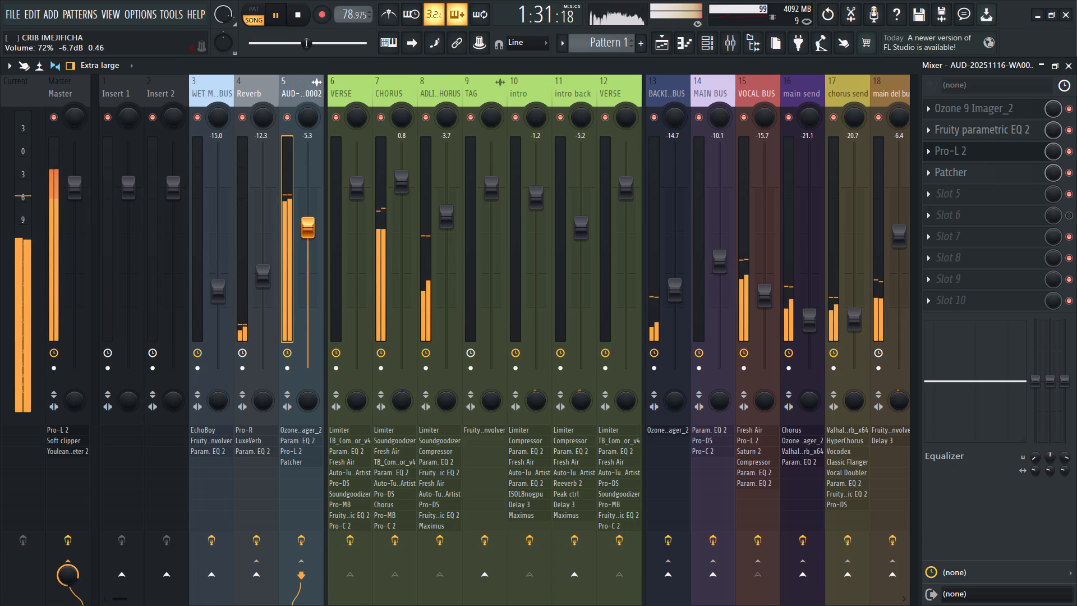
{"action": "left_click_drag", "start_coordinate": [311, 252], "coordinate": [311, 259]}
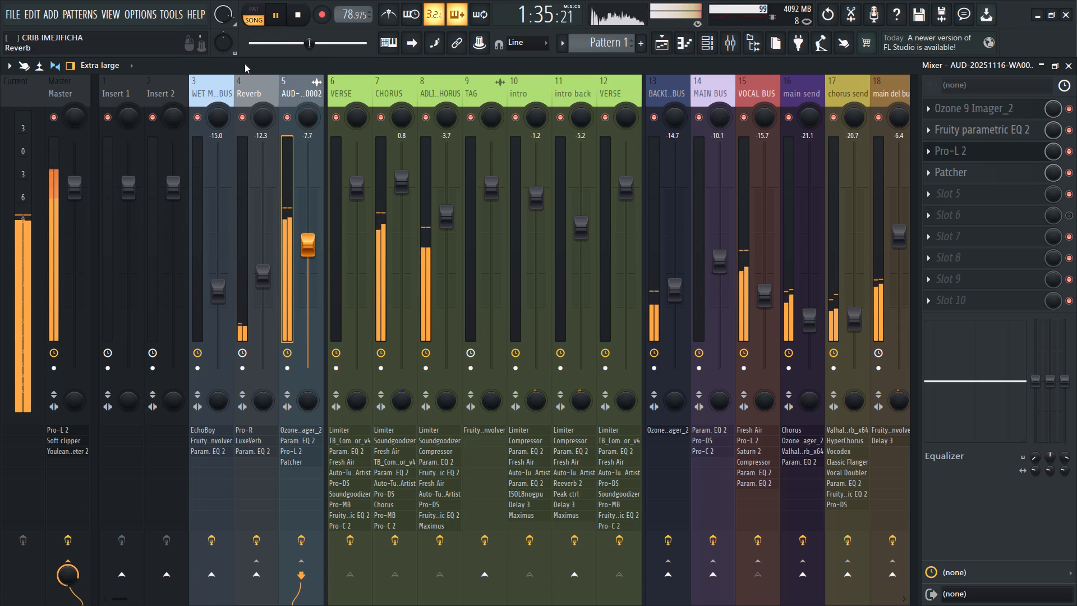
Restart the song from the beginning and set the AUD-20251116-WA0002 track's fader to about -5.2 dB.
{"action": "left_click", "coordinate": [301, 15]}
{"action": "double_click", "coordinate": [293, 15]}
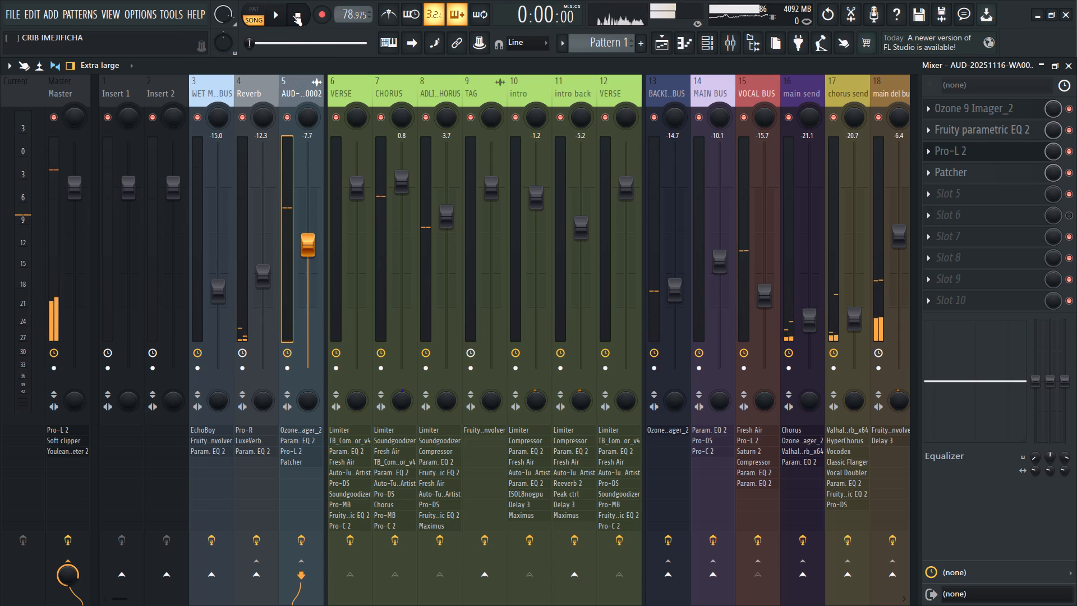
{"action": "left_click", "coordinate": [278, 15]}
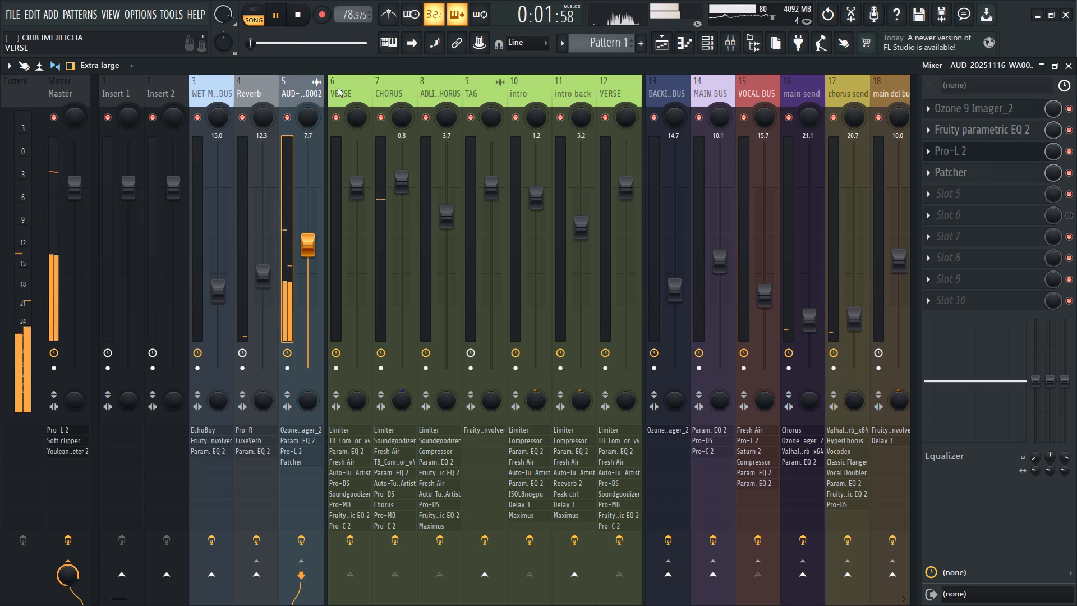
{"action": "left_click", "coordinate": [294, 97]}
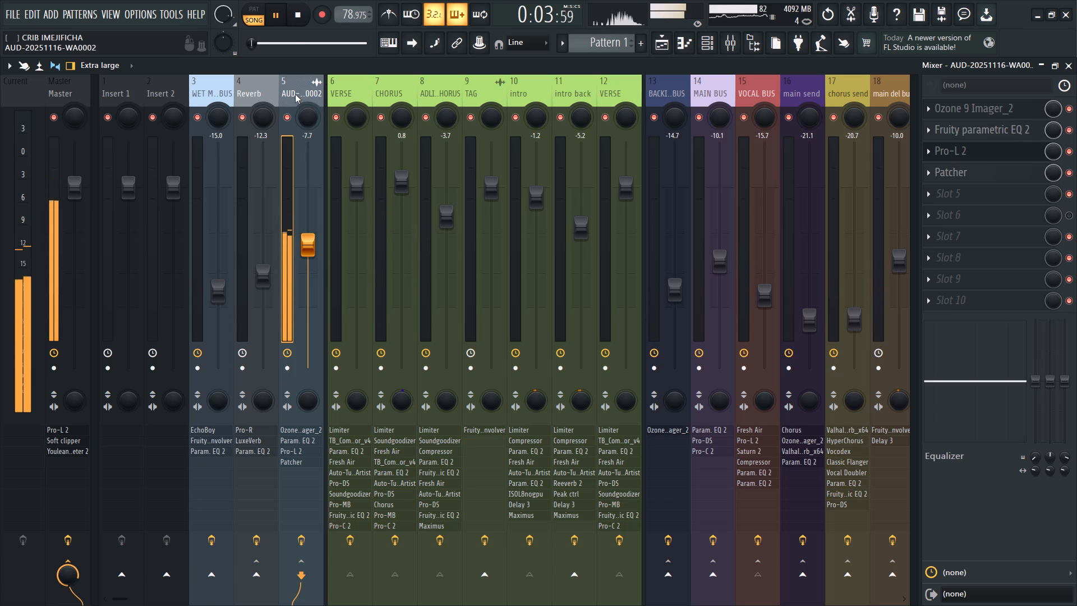
{"action": "left_click_drag", "start_coordinate": [311, 252], "coordinate": [311, 245]}
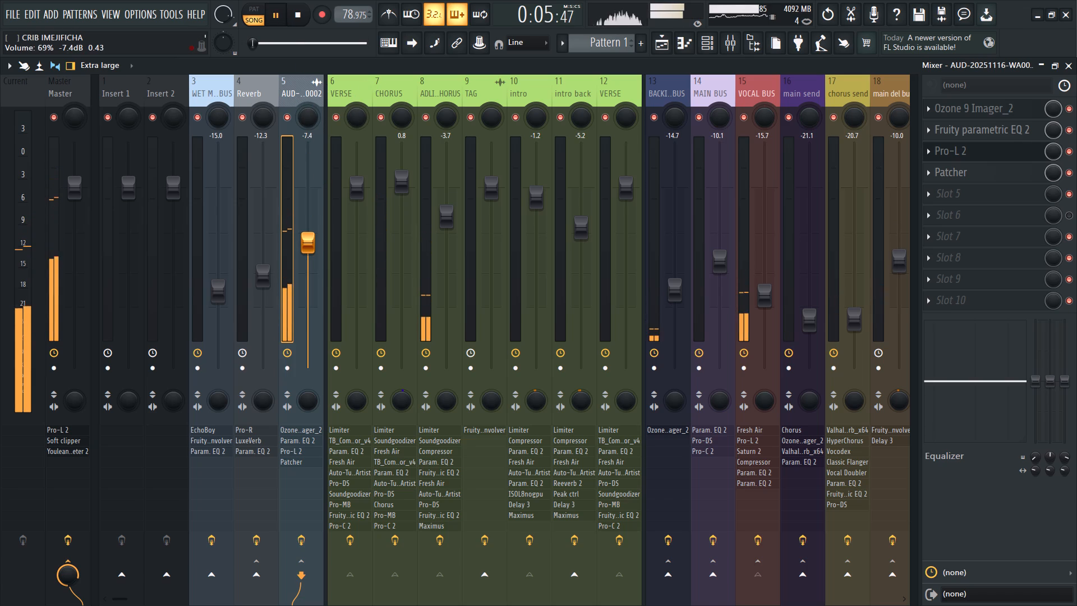
{"action": "left_click_drag", "start_coordinate": [311, 245], "coordinate": [312, 222]}
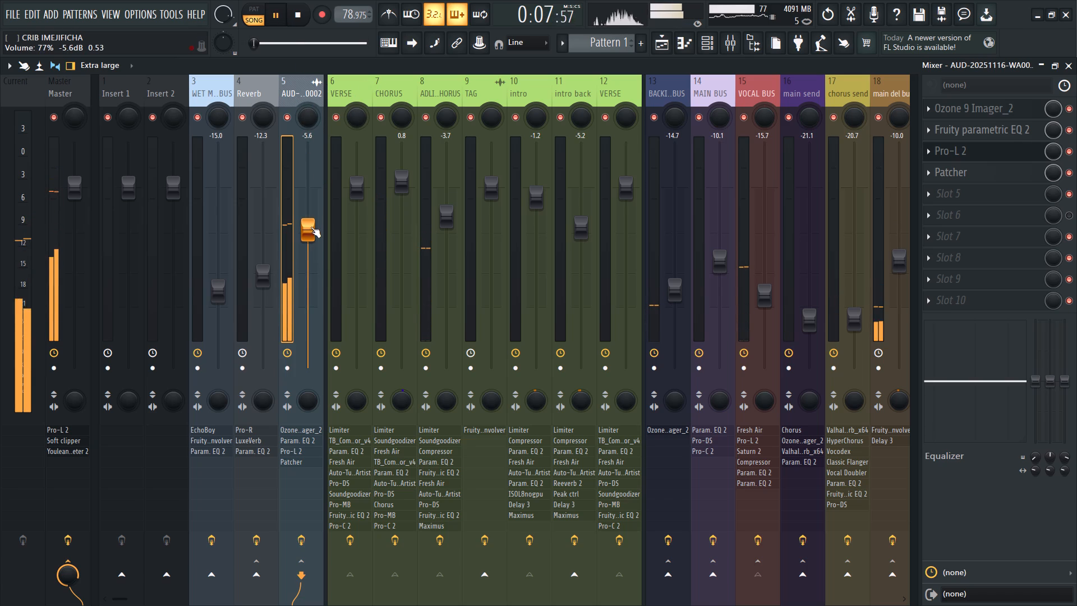
{"action": "left_click_drag", "start_coordinate": [311, 227], "coordinate": [311, 222]}
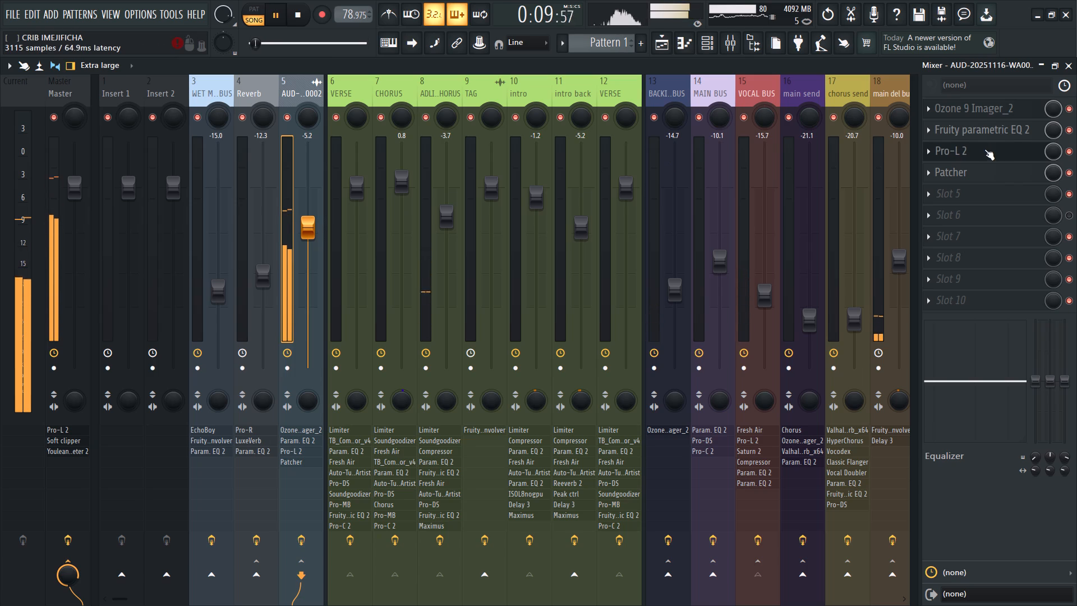
Reduce the gain of the AUD-20251116-WA0002 track's Pro-L 2 to about +2.54 dB and close the plugin.
{"action": "left_click", "coordinate": [984, 150]}
{"action": "left_click", "coordinate": [983, 150]}
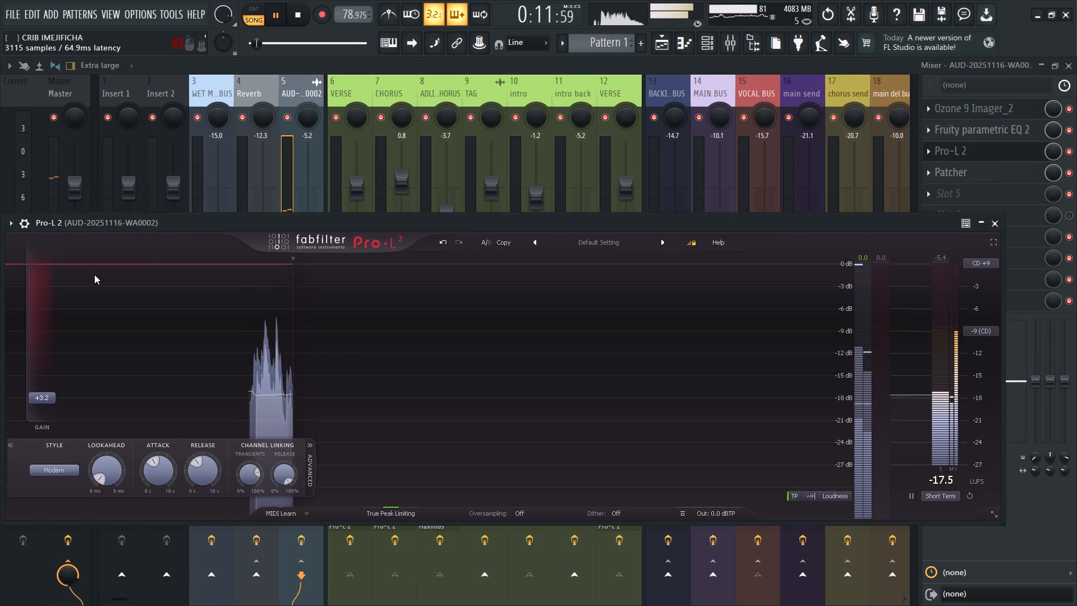
{"action": "left_click_drag", "start_coordinate": [189, 221], "coordinate": [243, 197]}
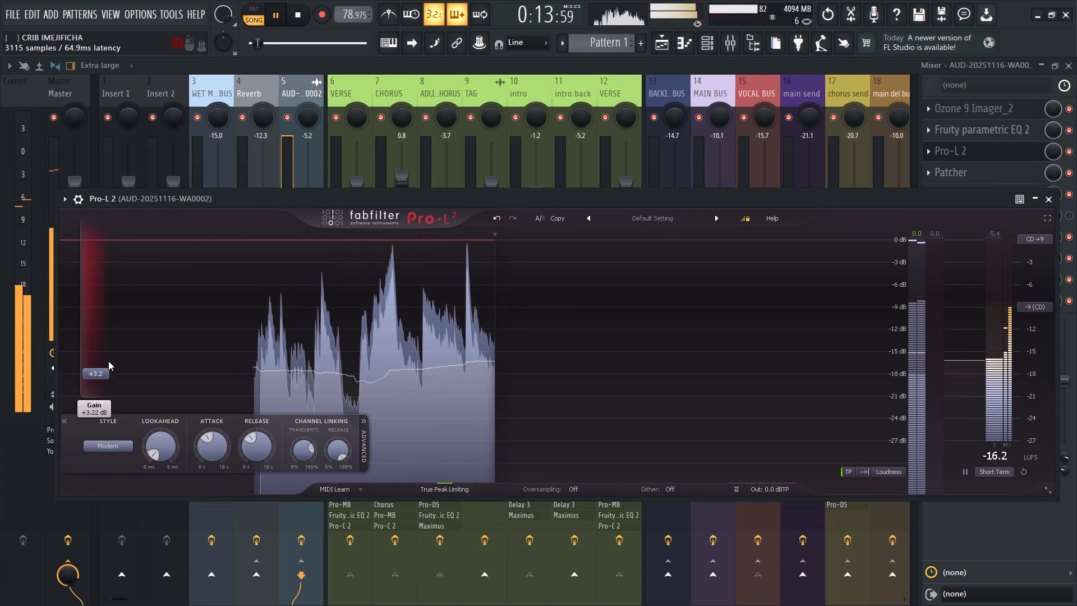
{"action": "left_click_drag", "start_coordinate": [102, 371], "coordinate": [101, 378]}
{"action": "left_click", "coordinate": [102, 378]}
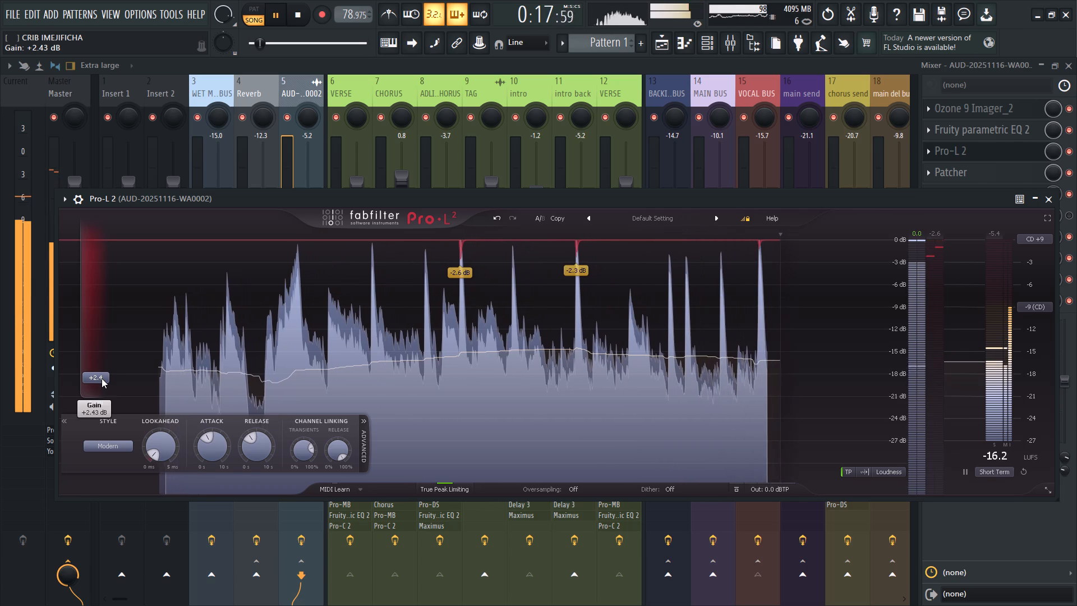
{"action": "left_click", "coordinate": [102, 378]}
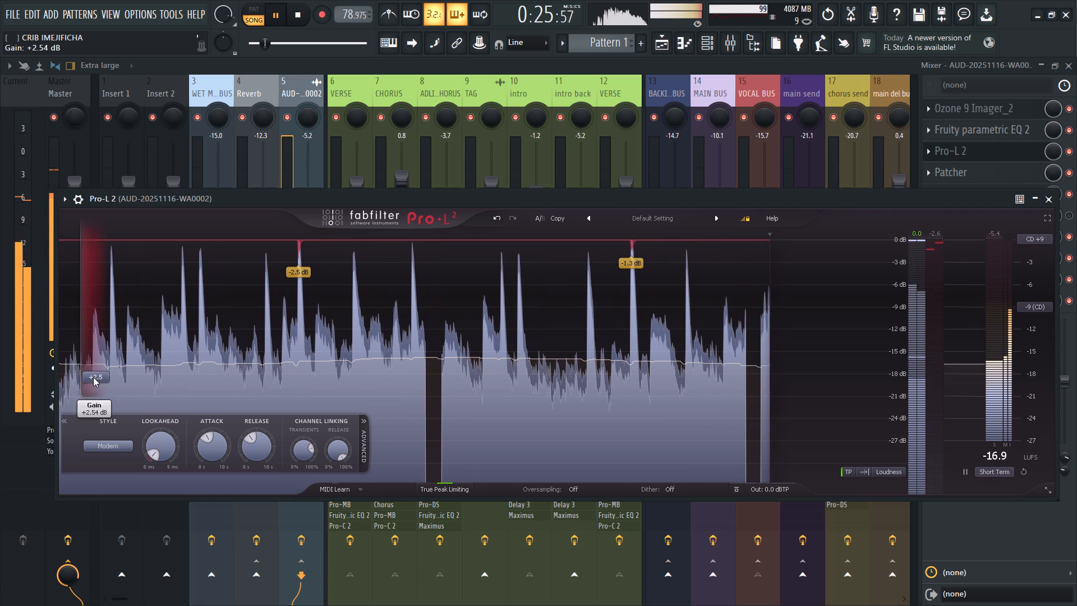
{"action": "left_click", "coordinate": [94, 378]}
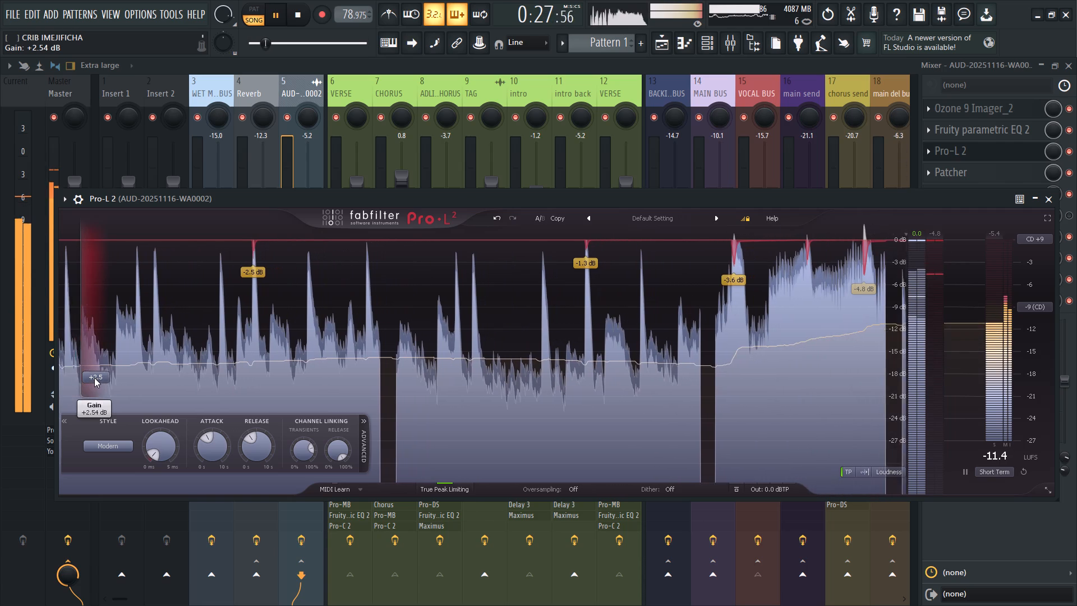
{"action": "left_click", "coordinate": [94, 378]}
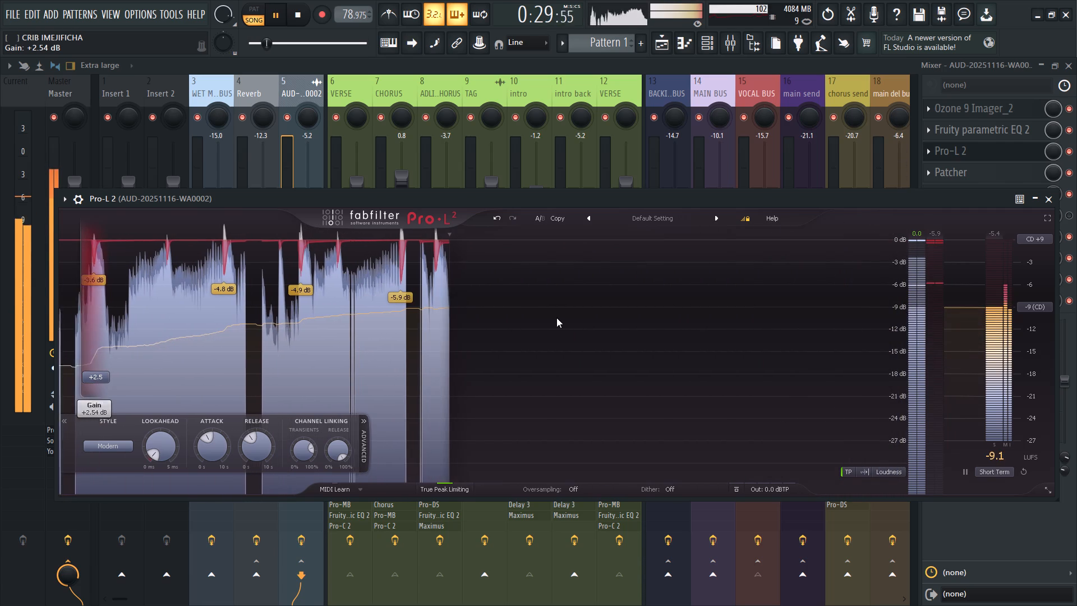
{"action": "left_click", "coordinate": [1050, 204]}
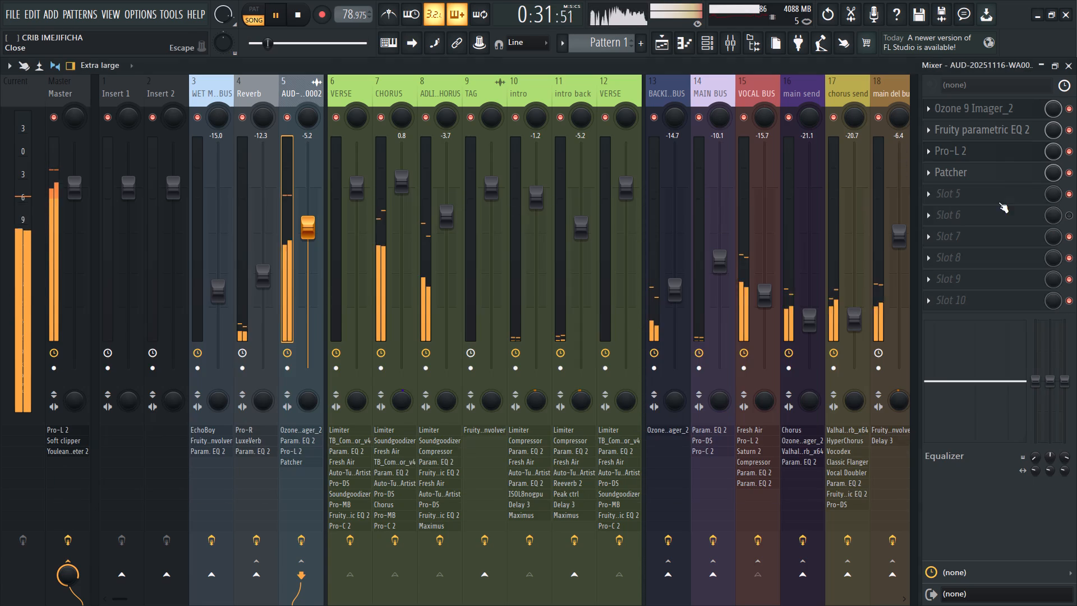
Stop playback and set up an MP3 export named CRIB REMASTER_2(MASTER AUDIO CHECK) in the CRIB IMEJIFICHA folder.
{"action": "left_click", "coordinate": [303, 15]}
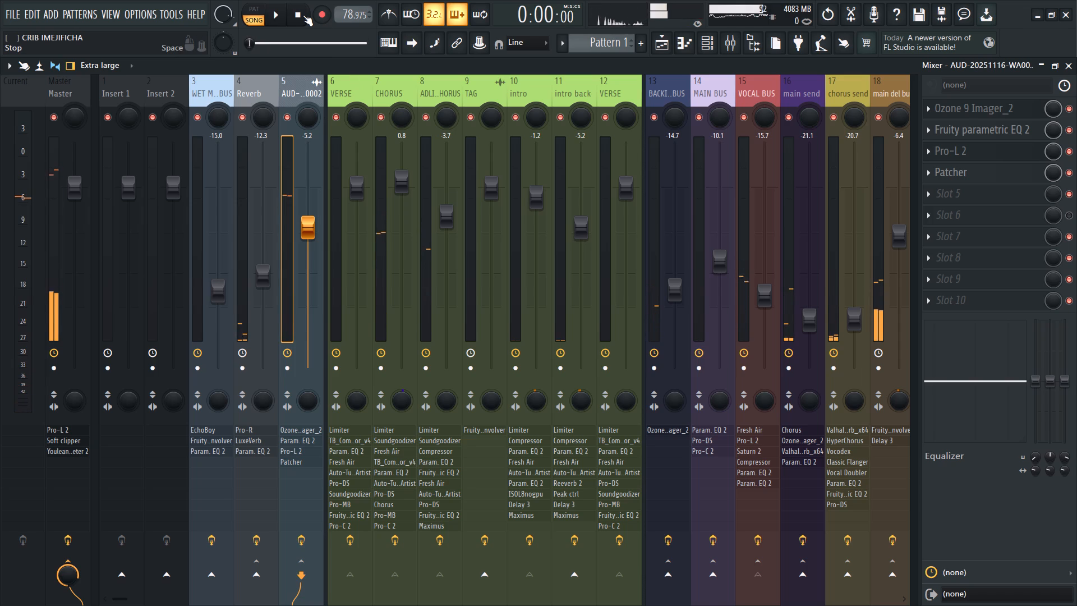
{"action": "key", "text": "ctrl+shift+r"}
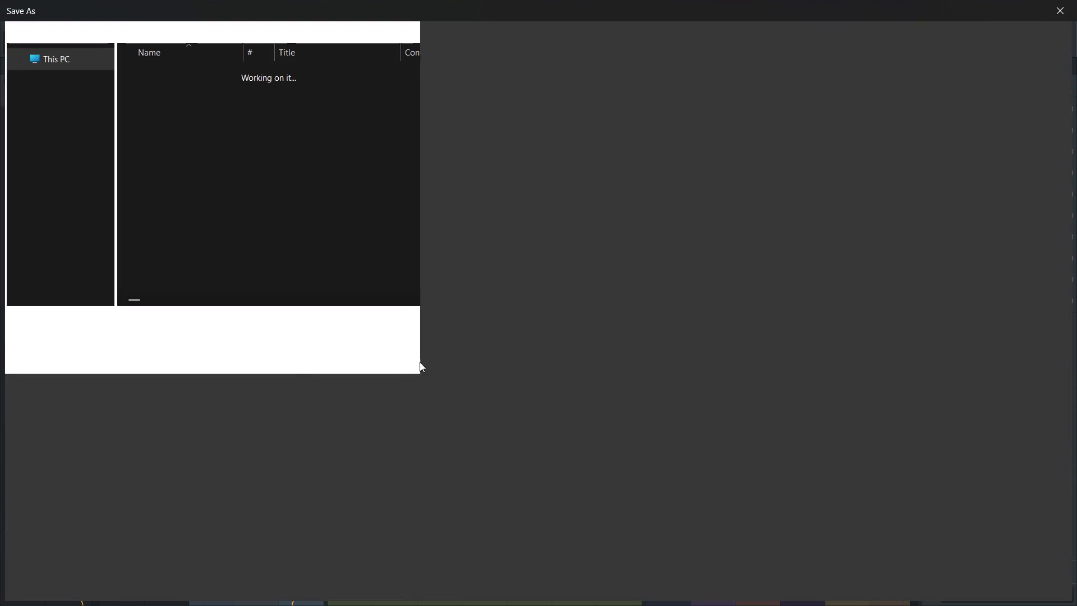
{"action": "left_click", "coordinate": [216, 501]}
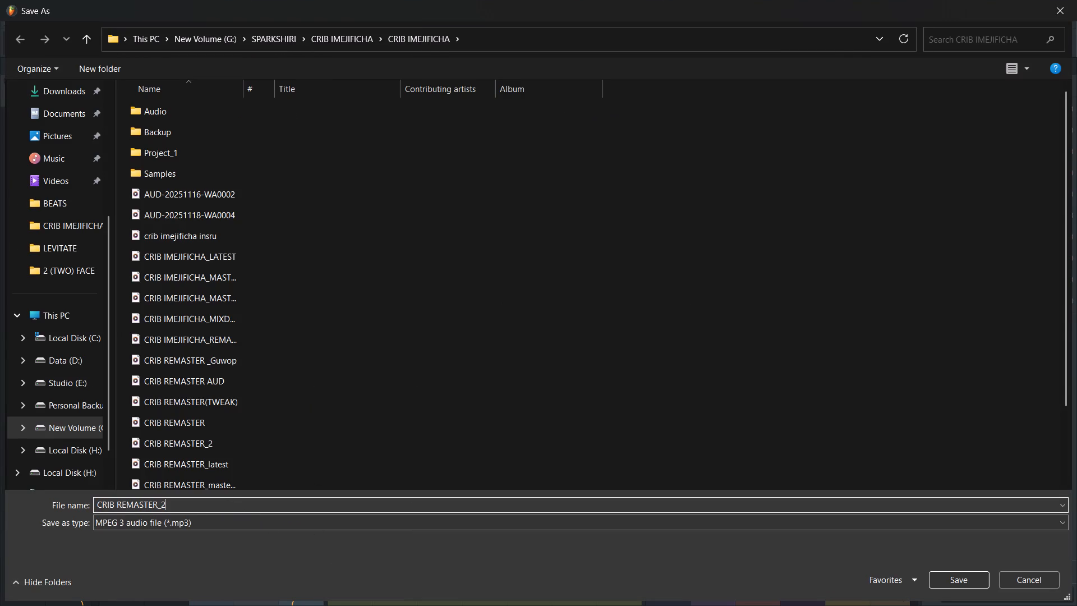
{"action": "key", "text": "shift+parenleft"}
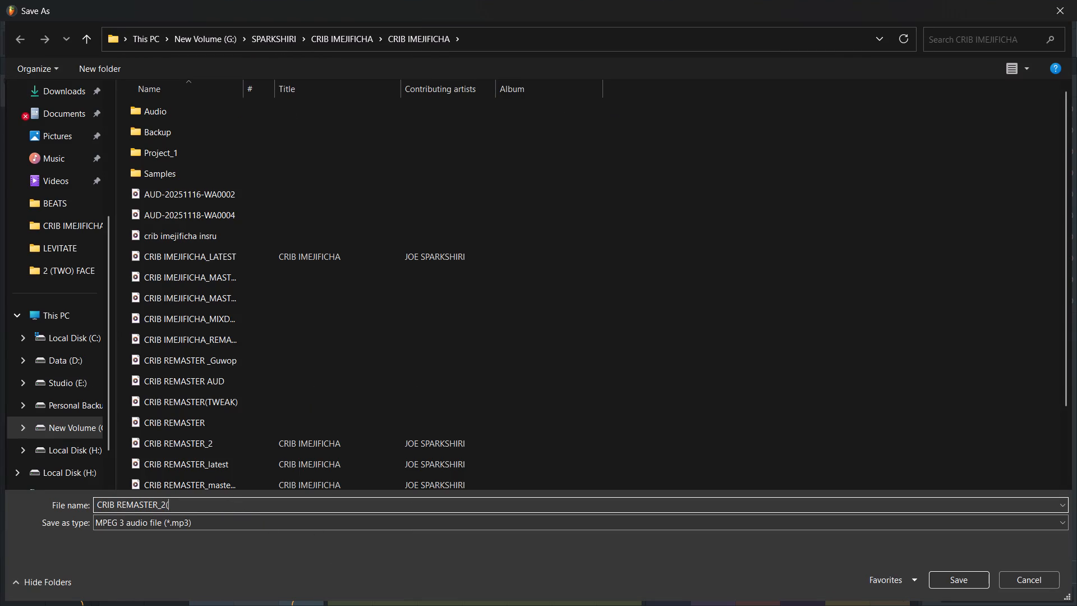
{"action": "type", "text": "MASTER AUDUO"}
{"action": "key", "text": "BackSpace"}
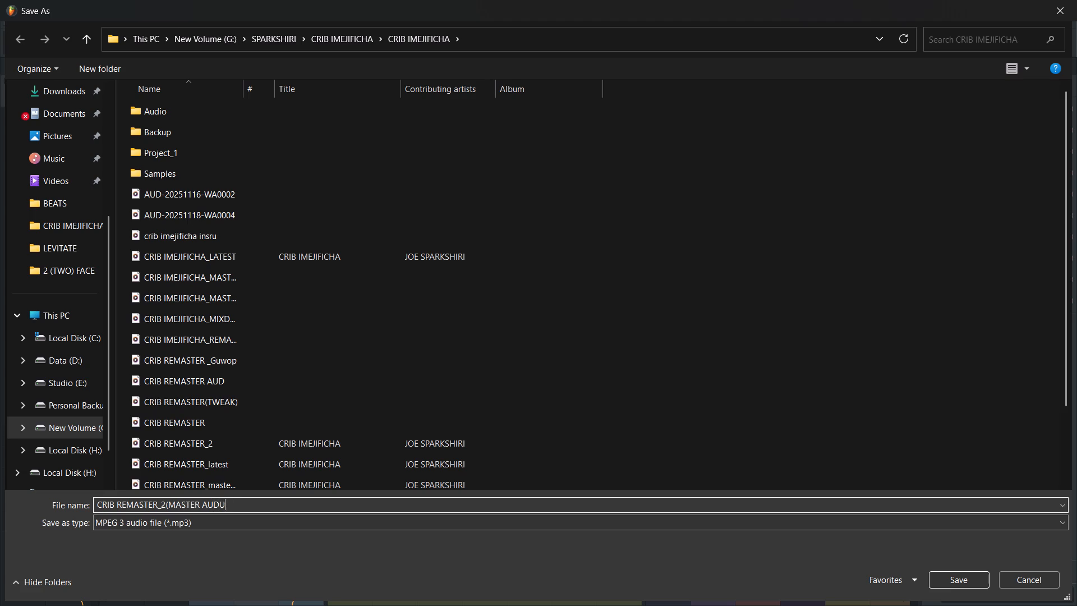
{"action": "key", "text": "BackSpace"}
{"action": "type", "text": "IO CHECK"}
{"action": "key", "text": "shift+parenright"}
{"action": "left_click", "coordinate": [969, 584]}
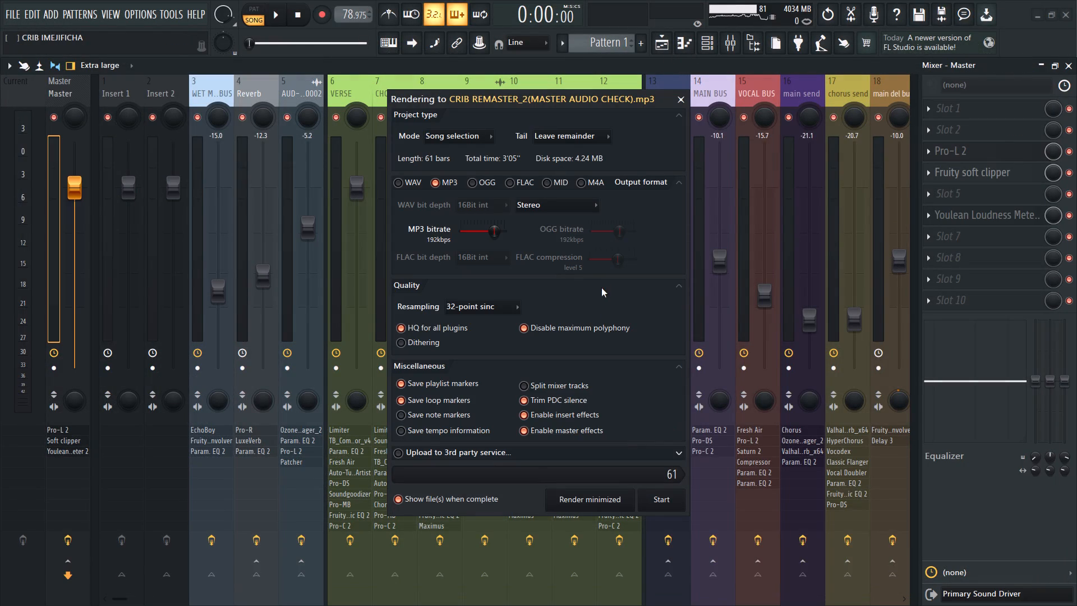
Start rendering the song as a 192kbps stereo MP3 and let the render run minimized.
{"action": "left_click", "coordinate": [662, 501]}
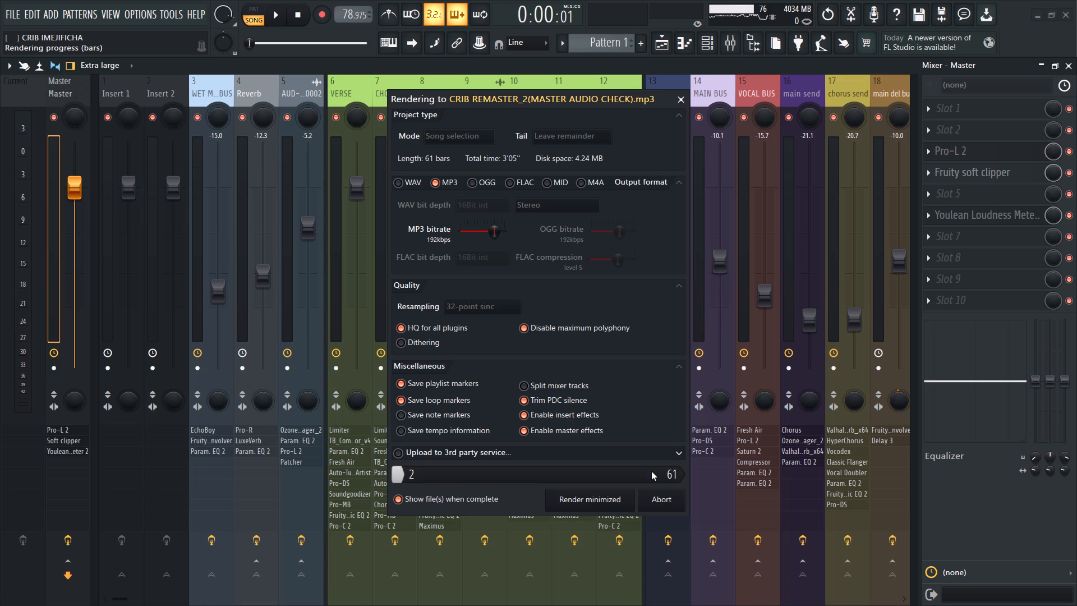
{"action": "left_click", "coordinate": [597, 507]}
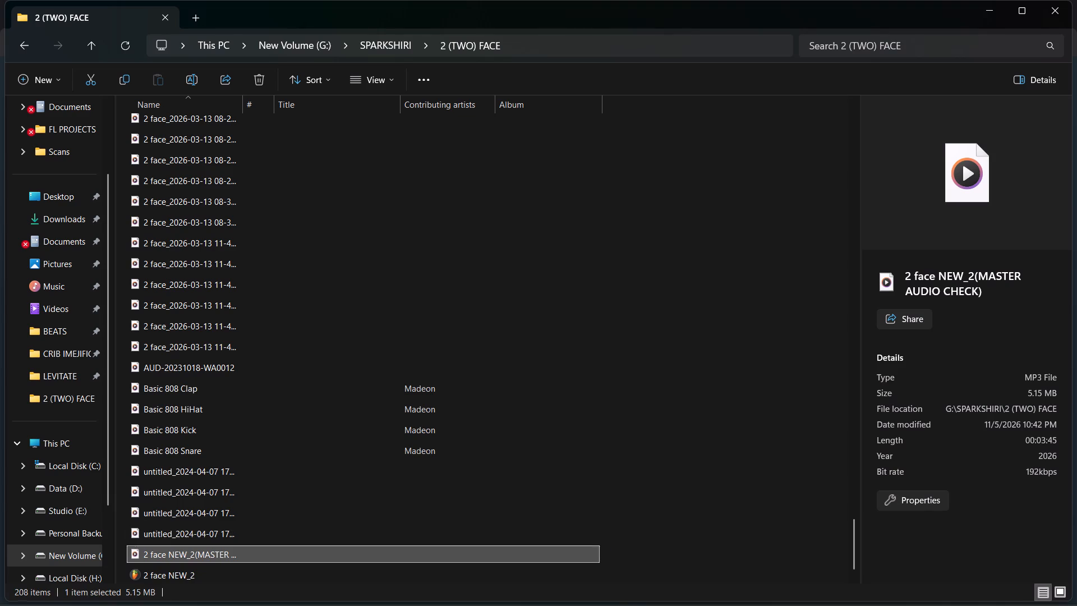
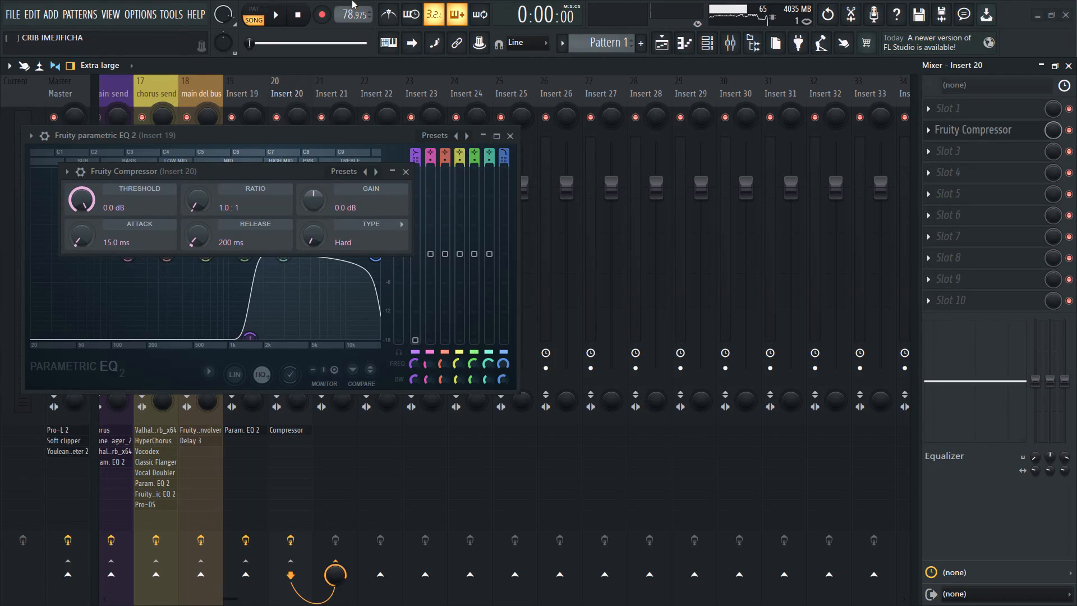
Switch to the CRIB IMEJIFICHA folder in File Explorer and play the exported CRIB REMASTER_2(MASTER AUDIO CHECK) MP3.
{"action": "left_click", "coordinate": [109, 6]}
{"action": "left_click", "coordinate": [171, 241]}
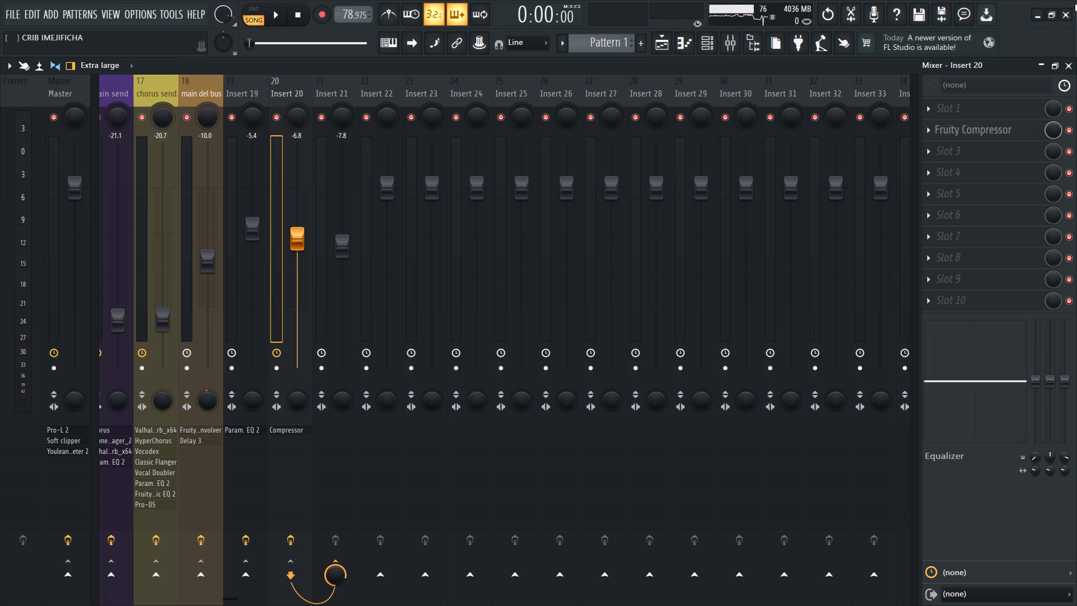
{"action": "left_click", "coordinate": [1039, 17]}
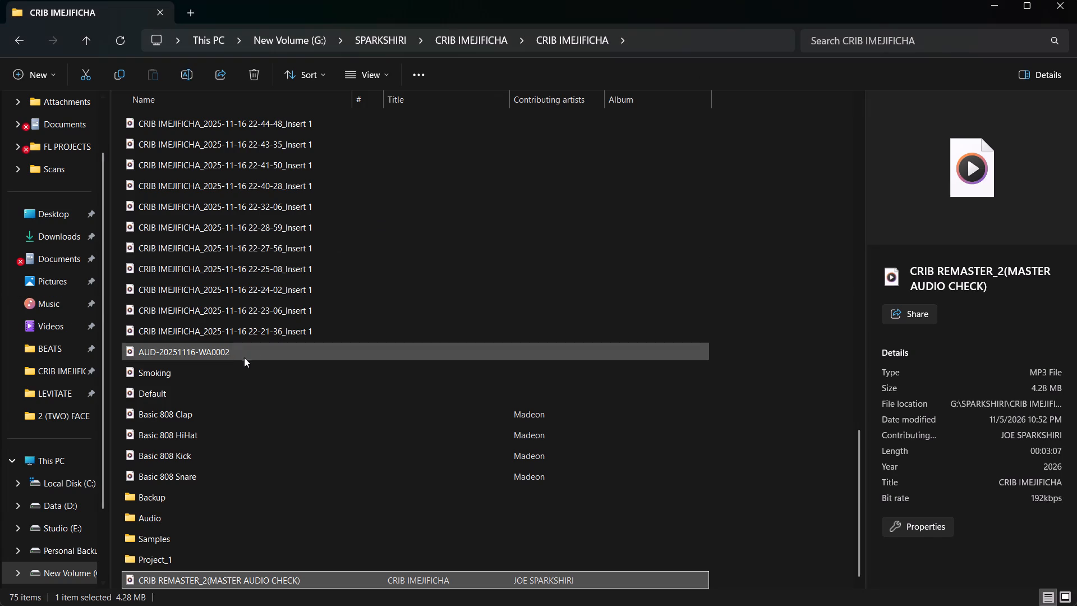
{"action": "double_click", "coordinate": [237, 575]}
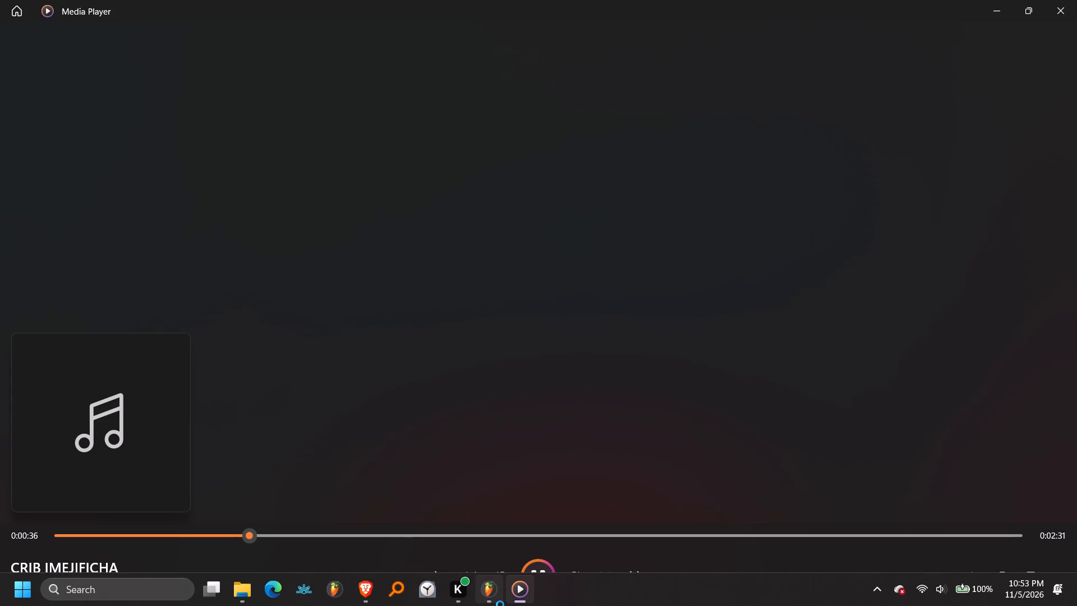
Switch to FL Studio's playlist and set the gain of the second TAG clip on Track 5 to about 1.3 dB.
{"action": "left_click", "coordinate": [492, 600]}
{"action": "left_click", "coordinate": [659, 40]}
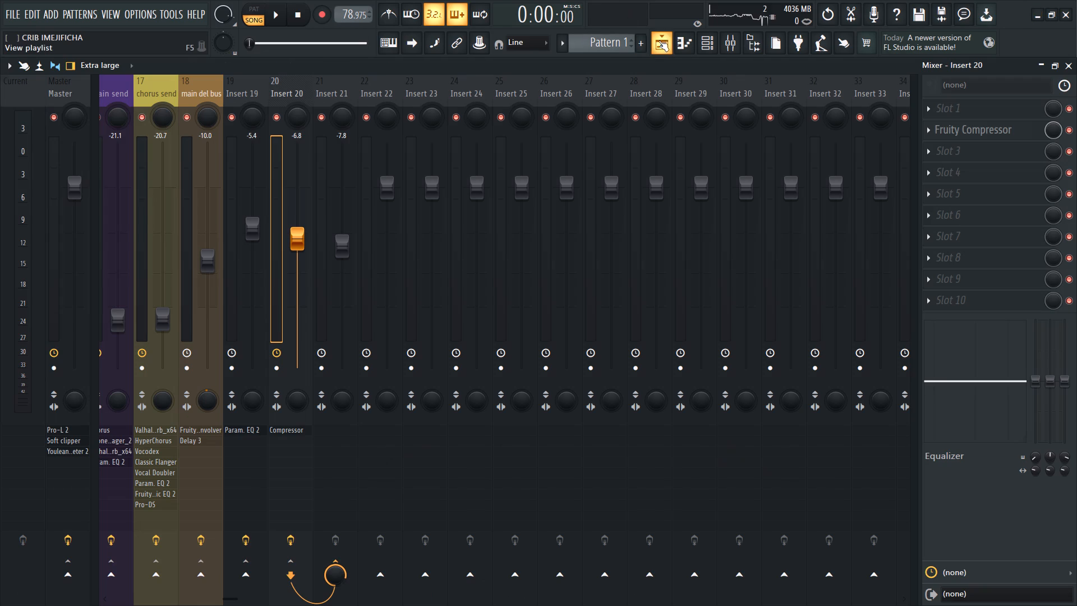
{"action": "left_click_drag", "start_coordinate": [381, 80], "coordinate": [338, 79]}
{"action": "scroll", "coordinate": [307, 183], "scroll_direction": "up", "scroll_amount": 5}
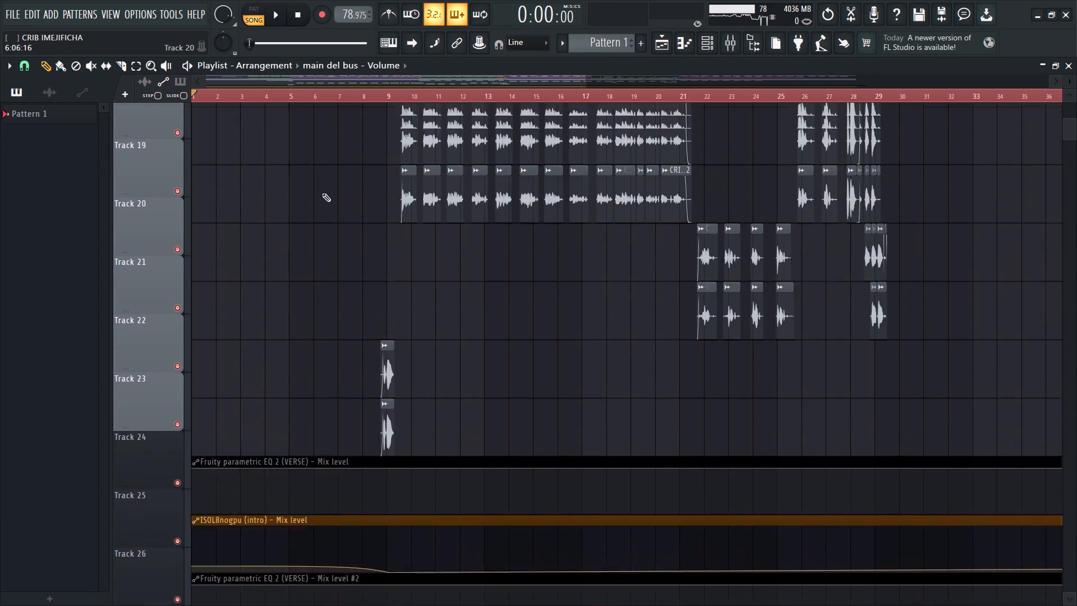
{"action": "scroll", "coordinate": [322, 193], "scroll_direction": "up", "scroll_amount": 12}
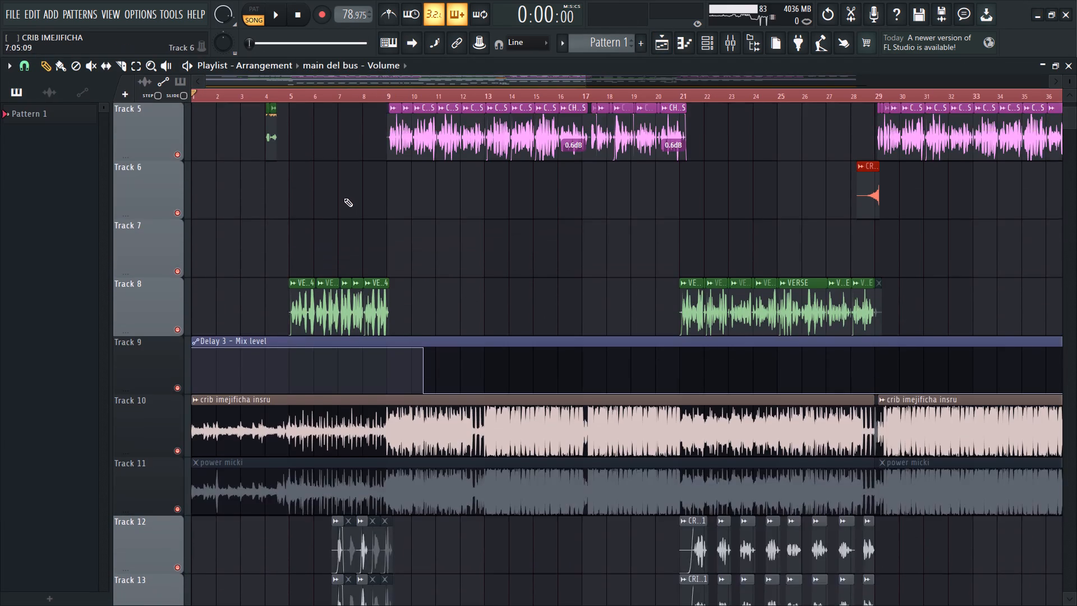
{"action": "scroll", "coordinate": [320, 197], "scroll_direction": "up", "scroll_amount": 3}
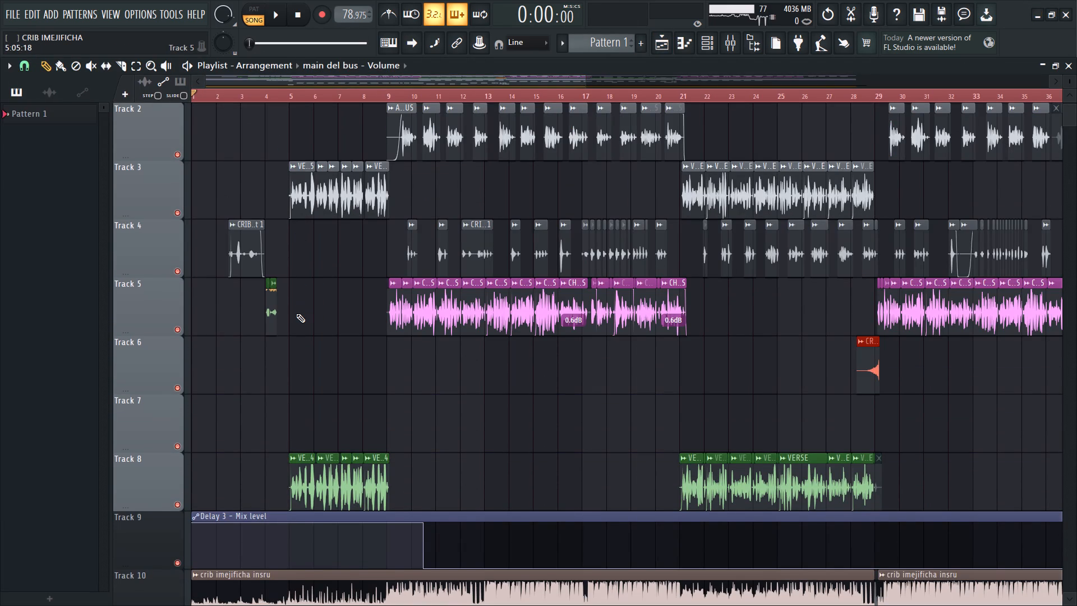
{"action": "left_click_drag", "start_coordinate": [297, 315], "coordinate": [246, 311], "text": "ctrl"}
{"action": "scroll", "coordinate": [253, 310], "scroll_direction": "up", "scroll_amount": 12, "text": "ctrl"}
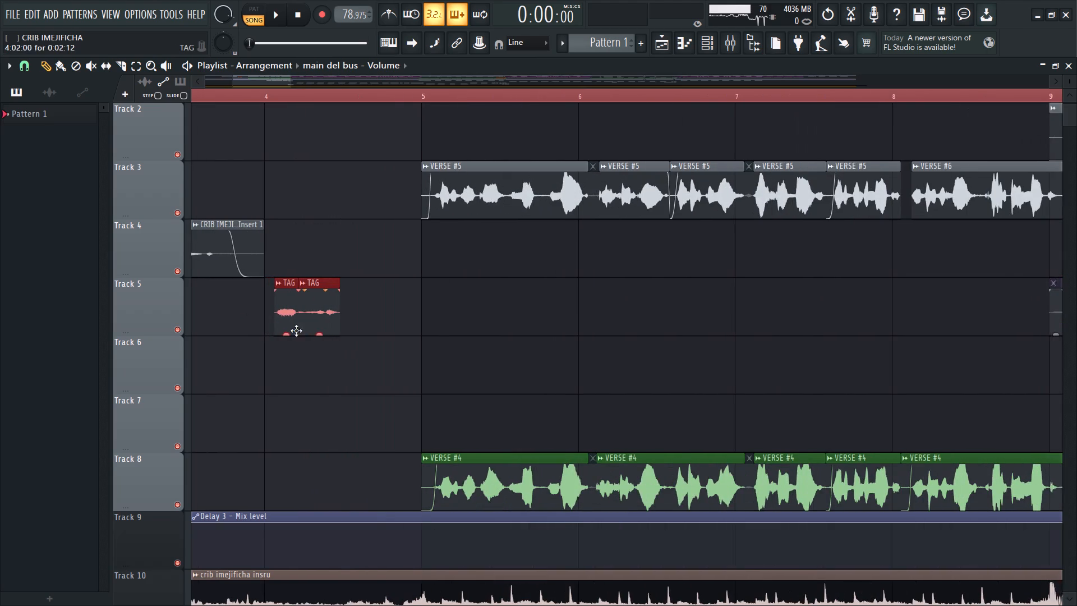
{"action": "left_click_drag", "start_coordinate": [323, 334], "coordinate": [325, 327]}
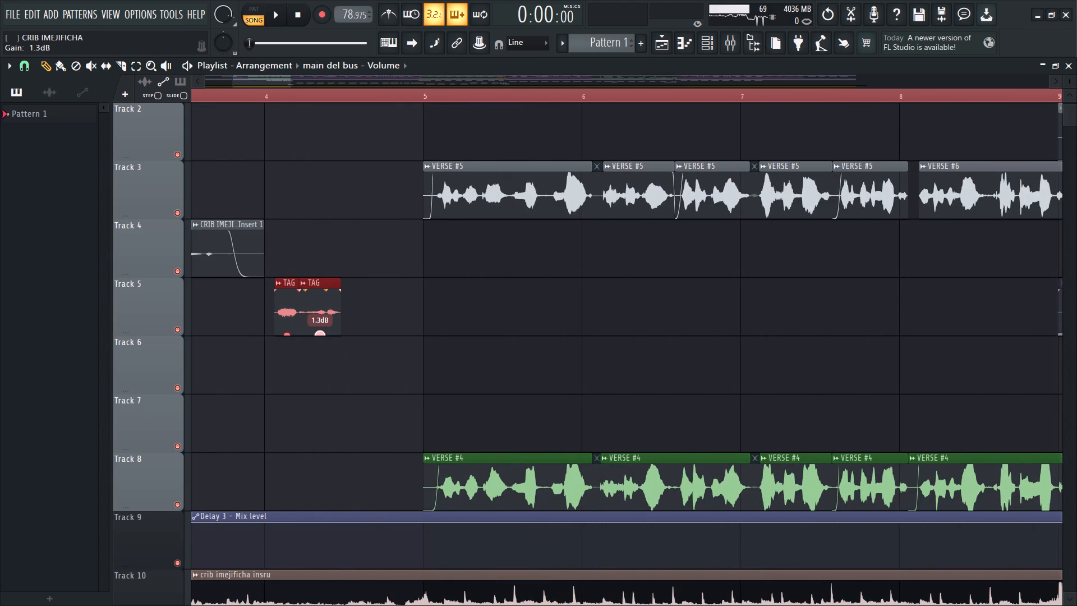
{"action": "left_click_drag", "start_coordinate": [325, 327], "coordinate": [325, 326]}
{"action": "scroll", "coordinate": [286, 337], "scroll_direction": "down", "scroll_amount": 9, "text": "ctrl"}
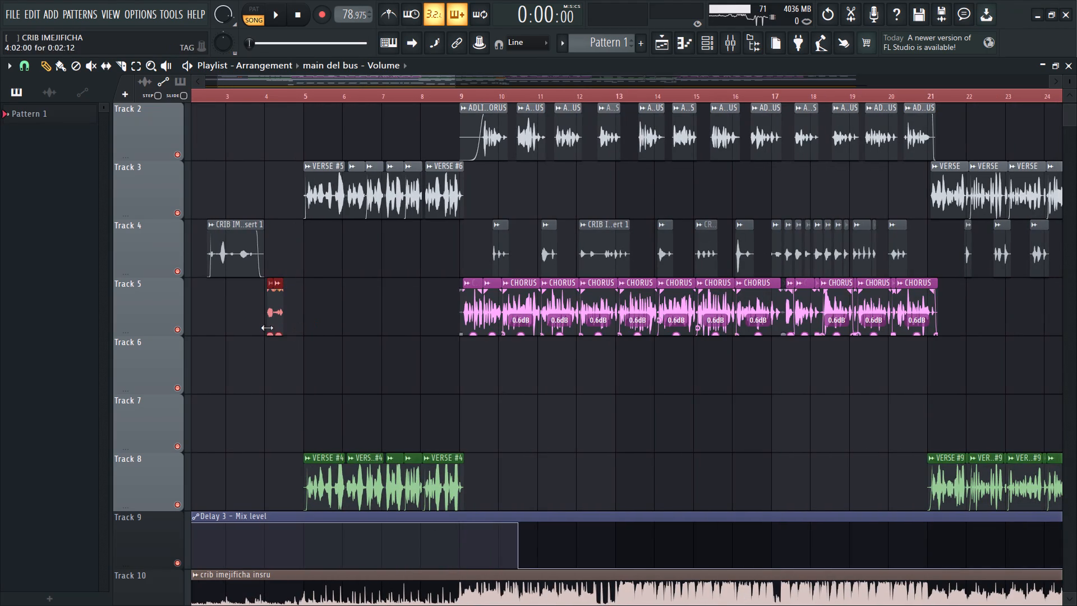
{"action": "left_click", "coordinate": [255, 333], "text": "ctrl"}
{"action": "left_click_drag", "start_coordinate": [270, 333], "coordinate": [272, 343]}
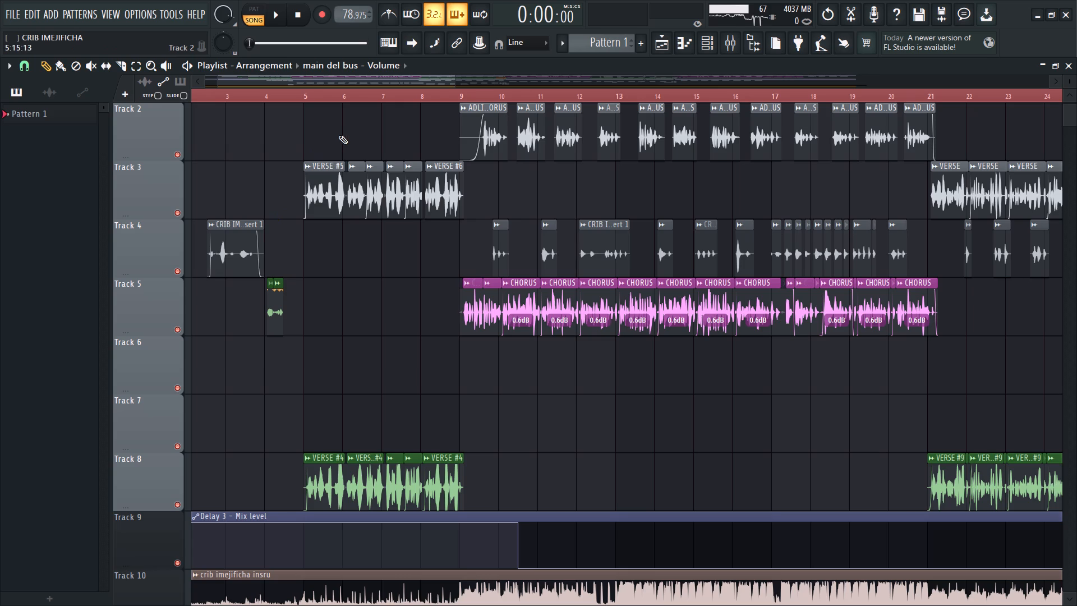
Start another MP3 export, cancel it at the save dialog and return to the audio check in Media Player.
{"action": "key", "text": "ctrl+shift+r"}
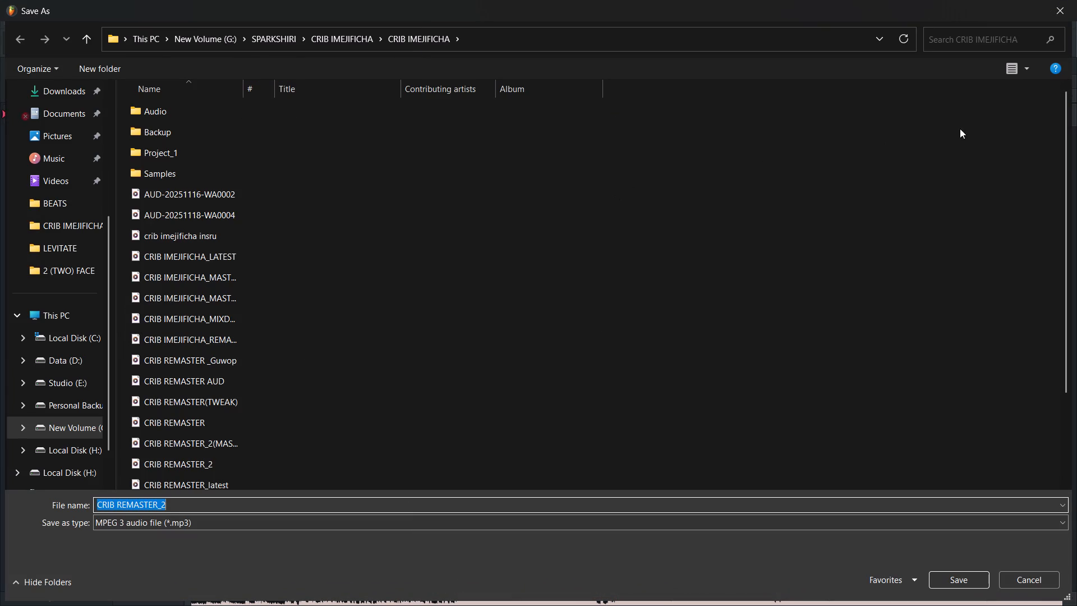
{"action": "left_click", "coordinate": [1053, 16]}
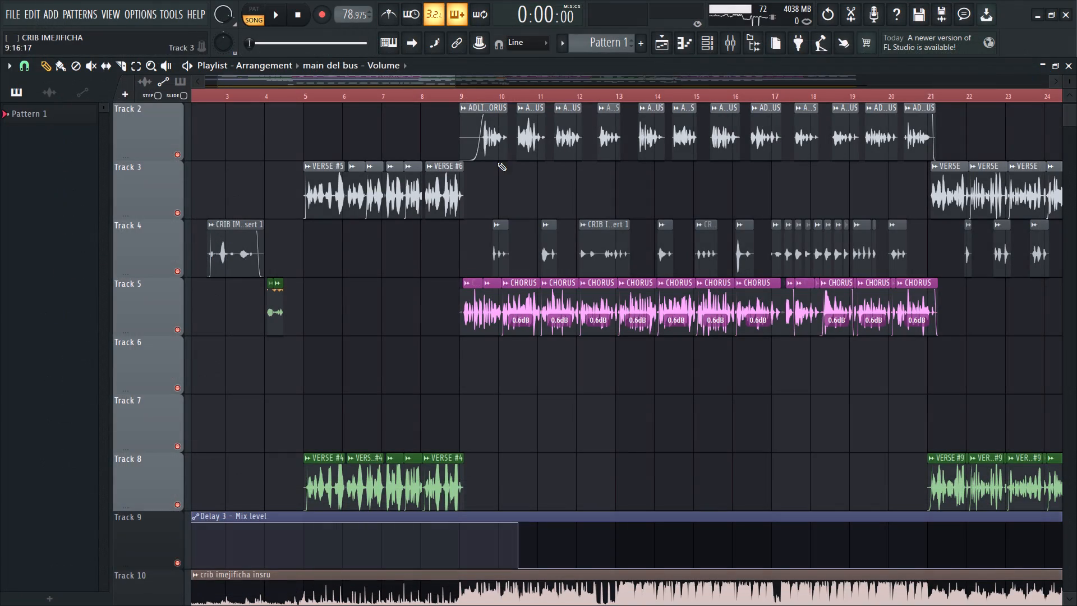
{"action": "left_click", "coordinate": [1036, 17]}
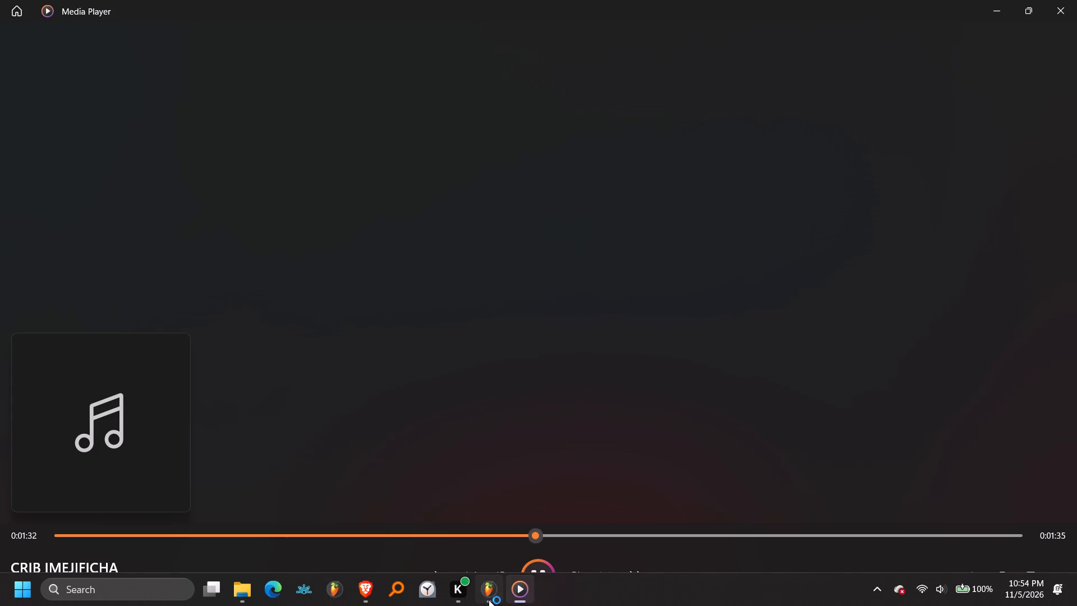
Switch to FL Studio's mixer and set the CHORUS track's fader to about 1.0 dB.
{"action": "left_click", "coordinate": [488, 594]}
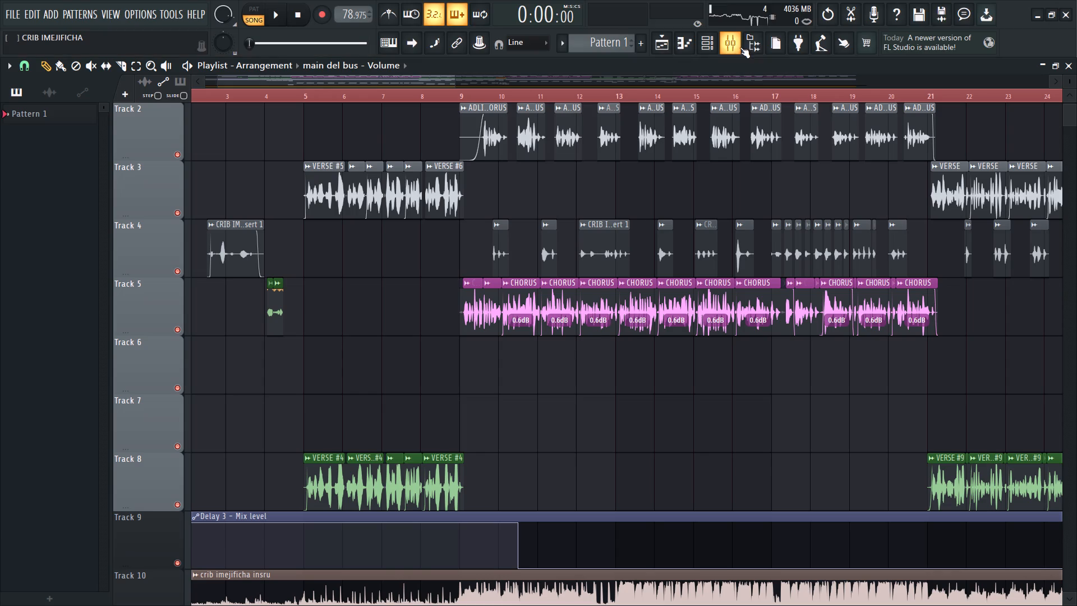
{"action": "left_click", "coordinate": [737, 48]}
{"action": "scroll", "coordinate": [262, 84], "scroll_direction": "up", "scroll_amount": 4}
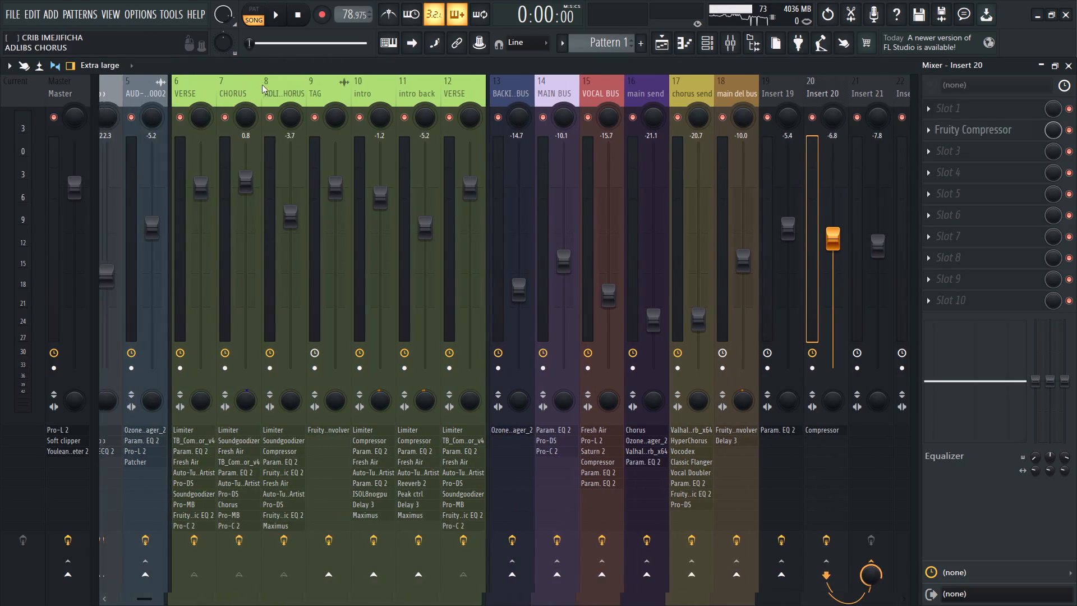
{"action": "scroll", "coordinate": [263, 86], "scroll_direction": "up", "scroll_amount": 3}
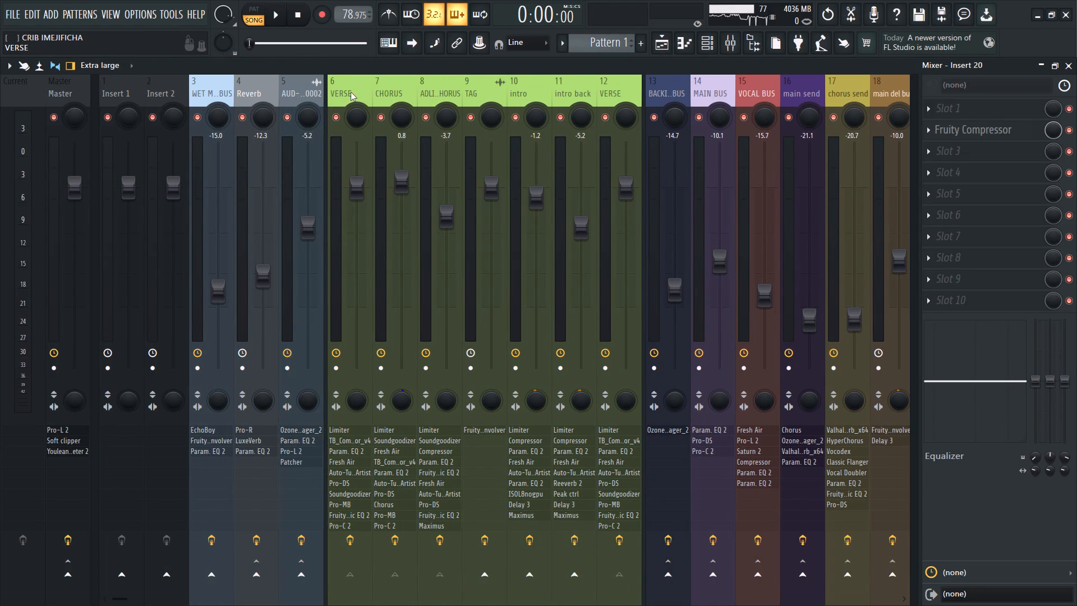
{"action": "left_click", "coordinate": [351, 92]}
{"action": "left_click", "coordinate": [394, 93]}
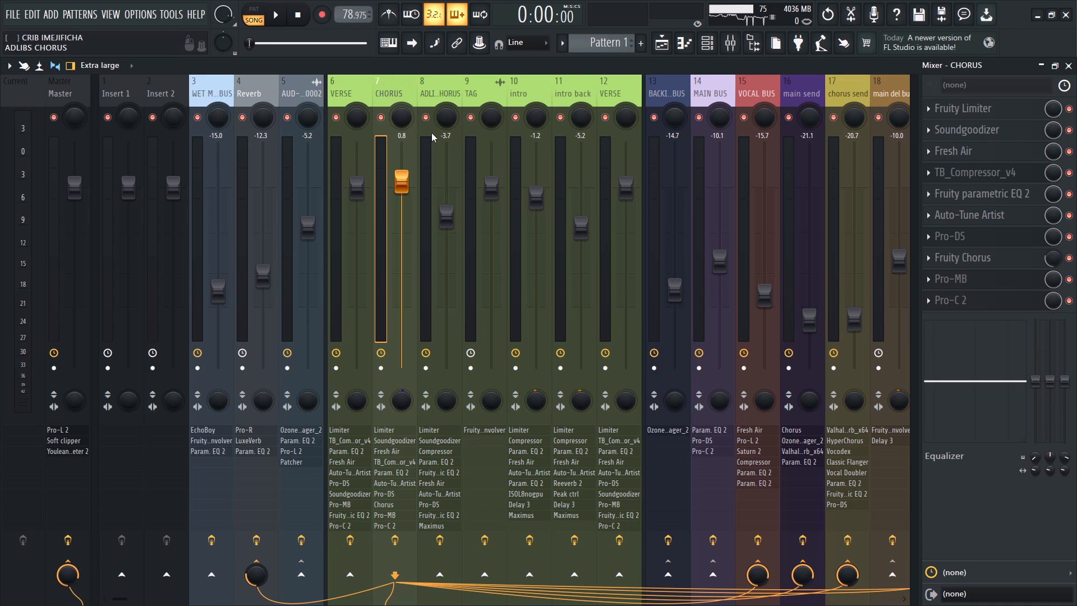
{"action": "left_click", "coordinate": [404, 177]}
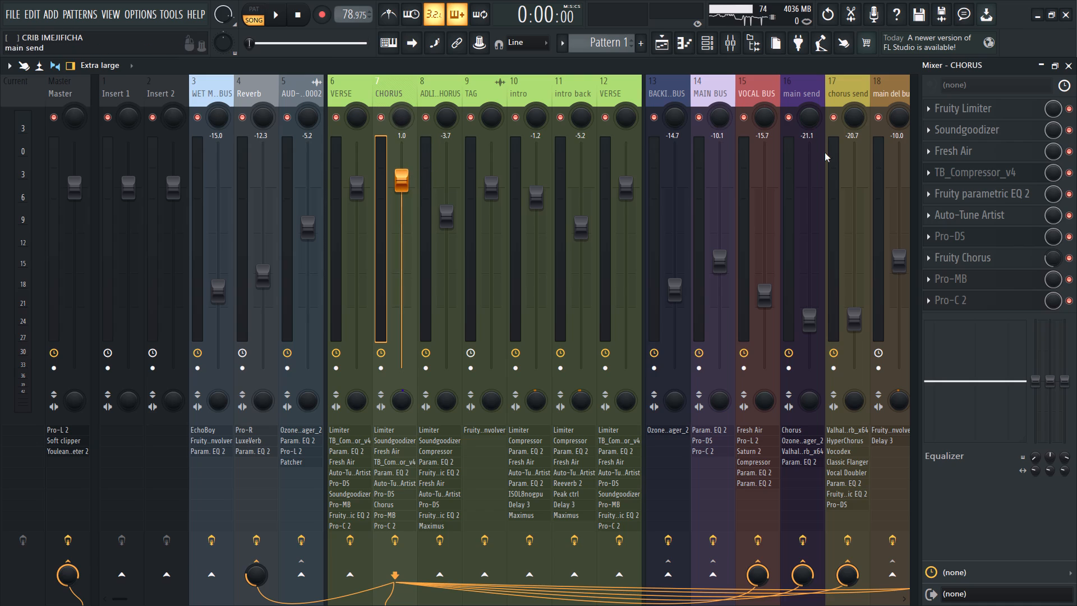
Open the CHORUS track's TB_Compressor_v4 to check its settings, and close it again.
{"action": "left_click", "coordinate": [974, 173]}
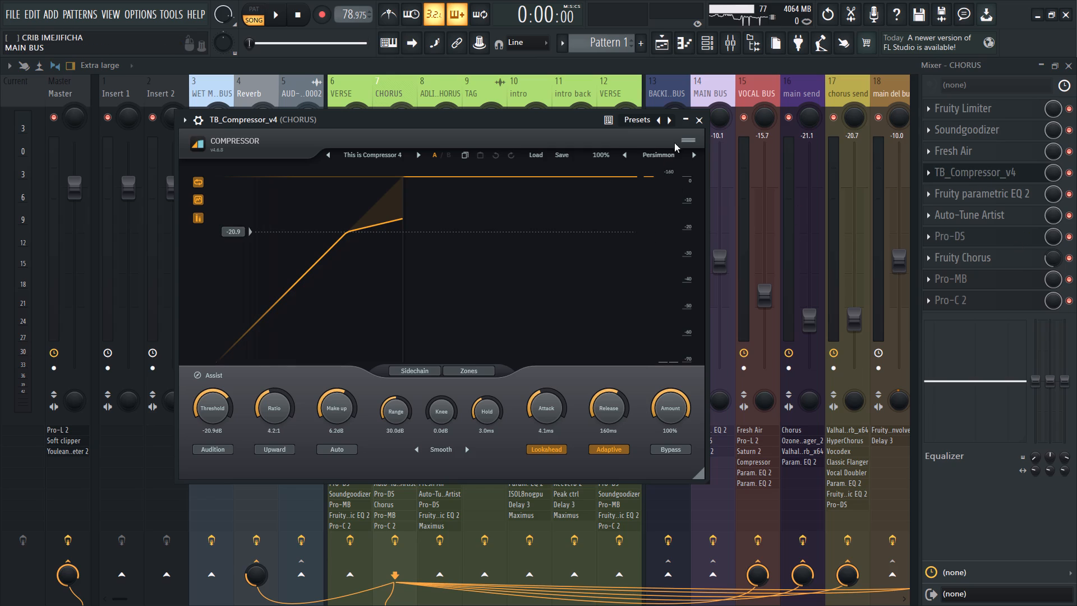
{"action": "left_click", "coordinate": [693, 120]}
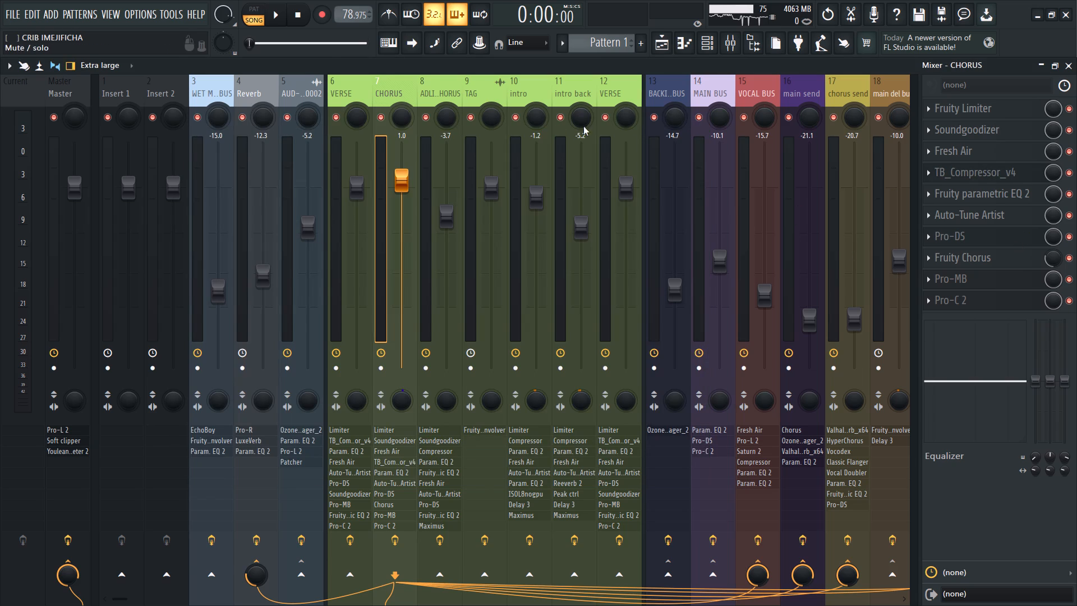
Switch to Media Player, listen to the audio check around 2:15 to 2:20, and close the player.
{"action": "left_click", "coordinate": [1032, 12]}
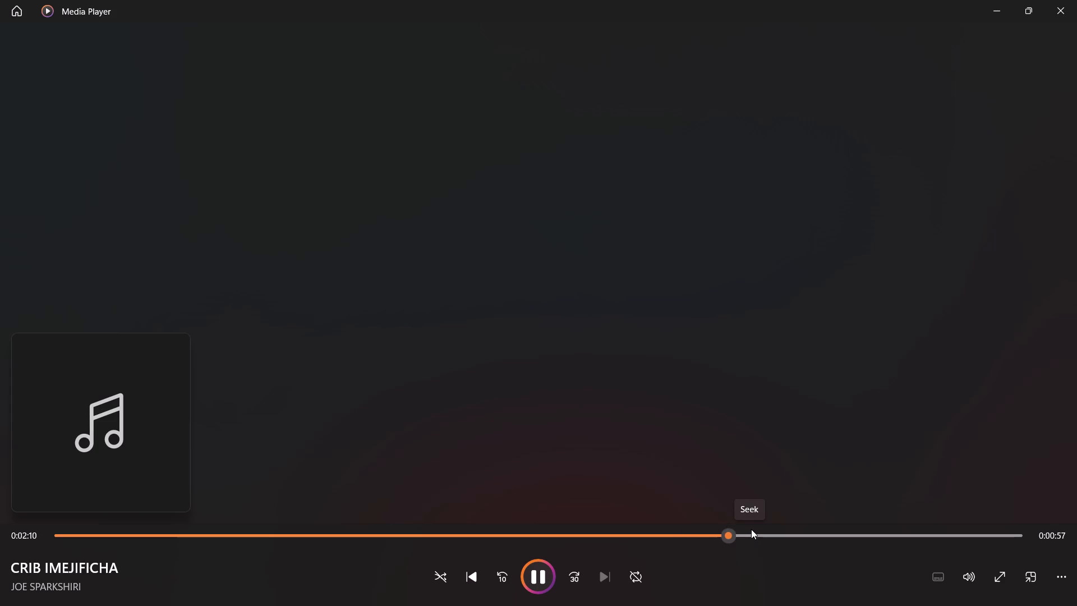
{"action": "left_click", "coordinate": [775, 532]}
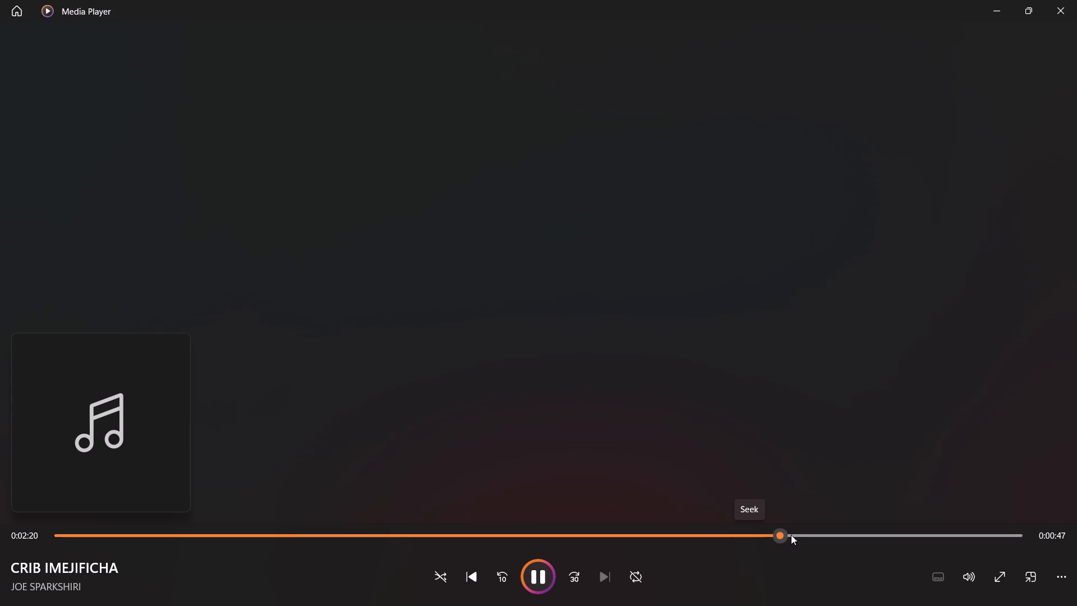
{"action": "left_click", "coordinate": [752, 535]}
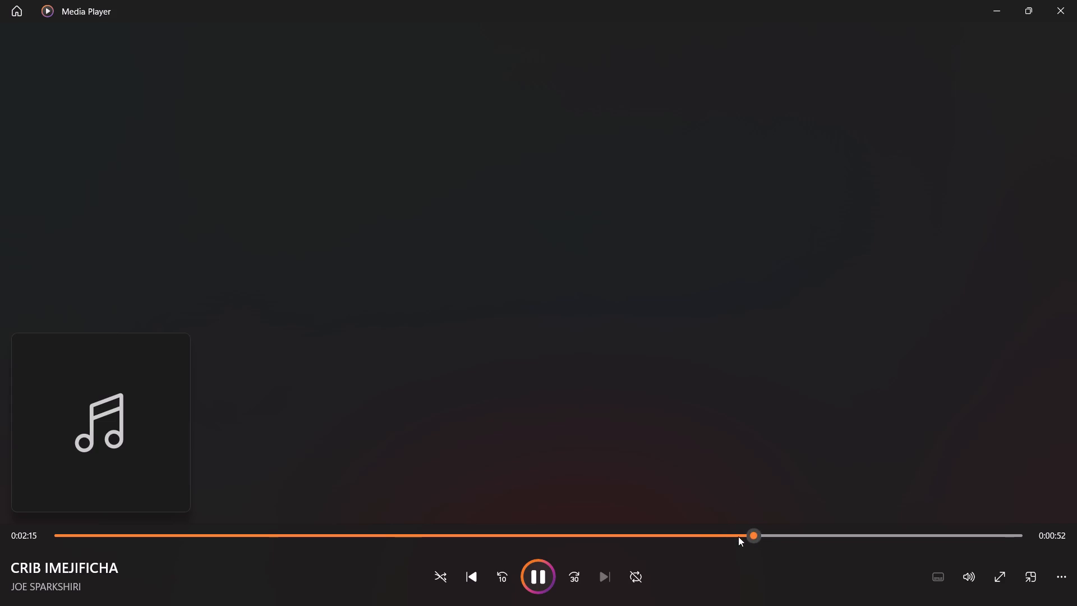
{"action": "left_click", "coordinate": [725, 528]}
{"action": "left_click", "coordinate": [1064, 0]}
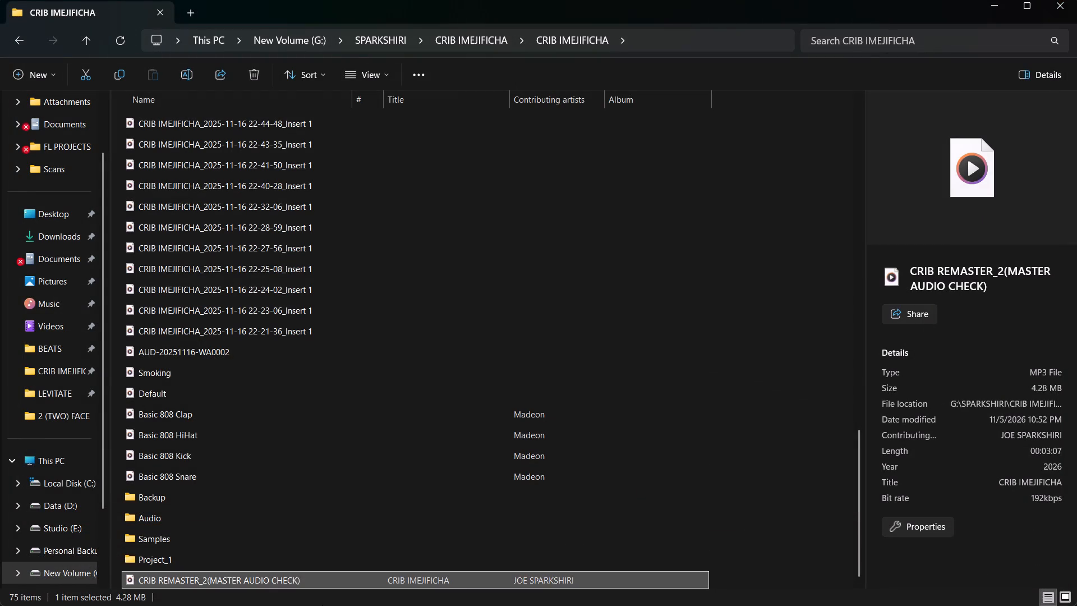
Switch to FL Studio, bypass the Master track's effects and play the song from around the first chorus.
{"action": "left_click", "coordinate": [484, 596]}
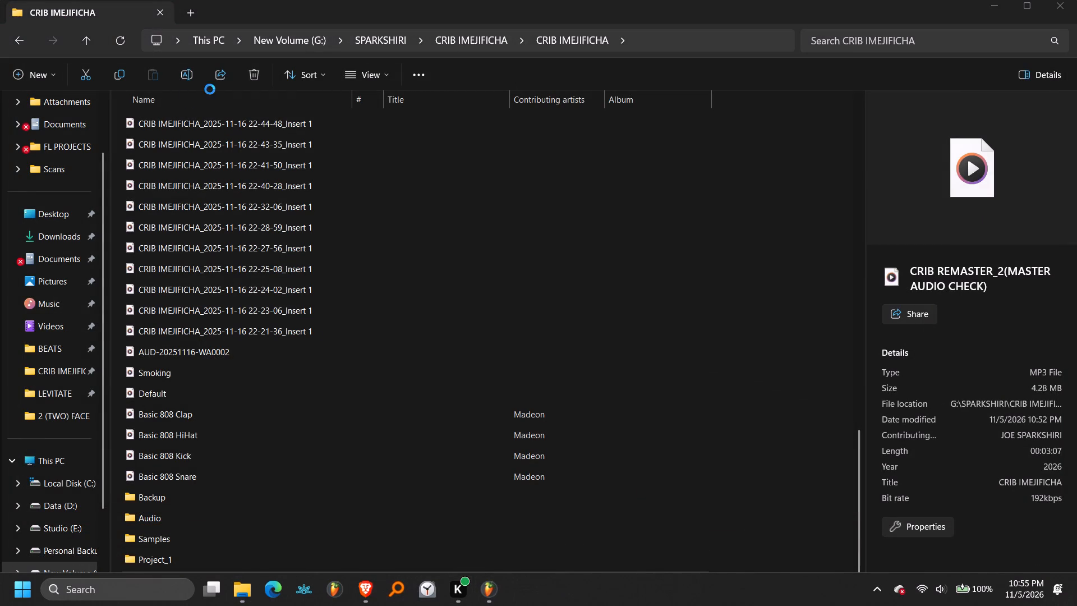
{"action": "left_click", "coordinate": [74, 536]}
{"action": "key", "text": "space"}
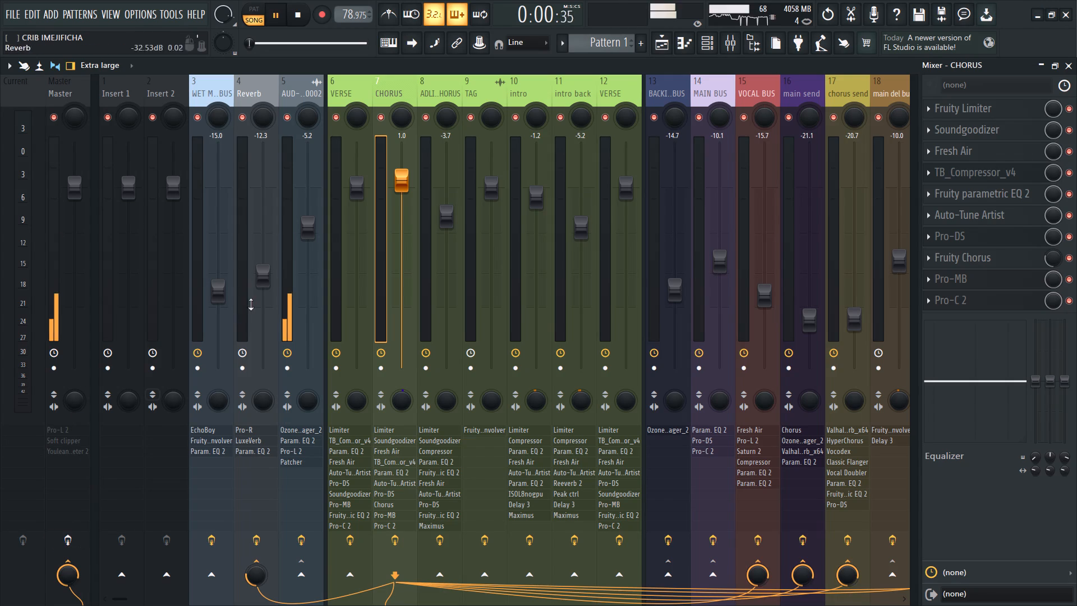
{"action": "left_click_drag", "start_coordinate": [262, 43], "coordinate": [269, 46]}
Compare the CHORUS and VERSE mixer tracks, and check the curve of CHORUS's Fruity parametric EQ 2 during playback before closing it.
{"action": "left_click", "coordinate": [390, 93]}
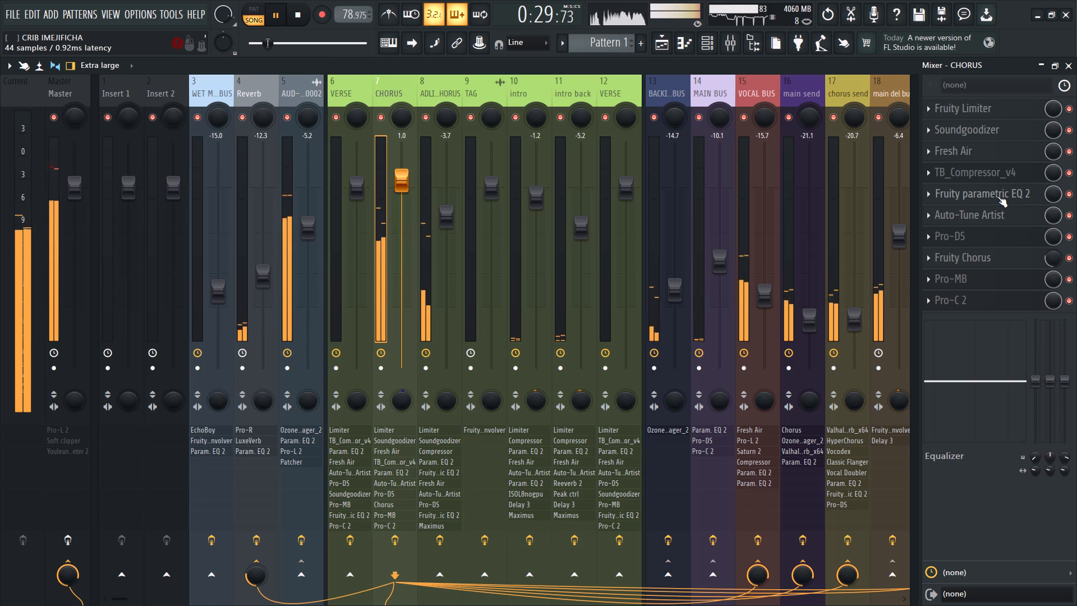
{"action": "left_click", "coordinate": [358, 91]}
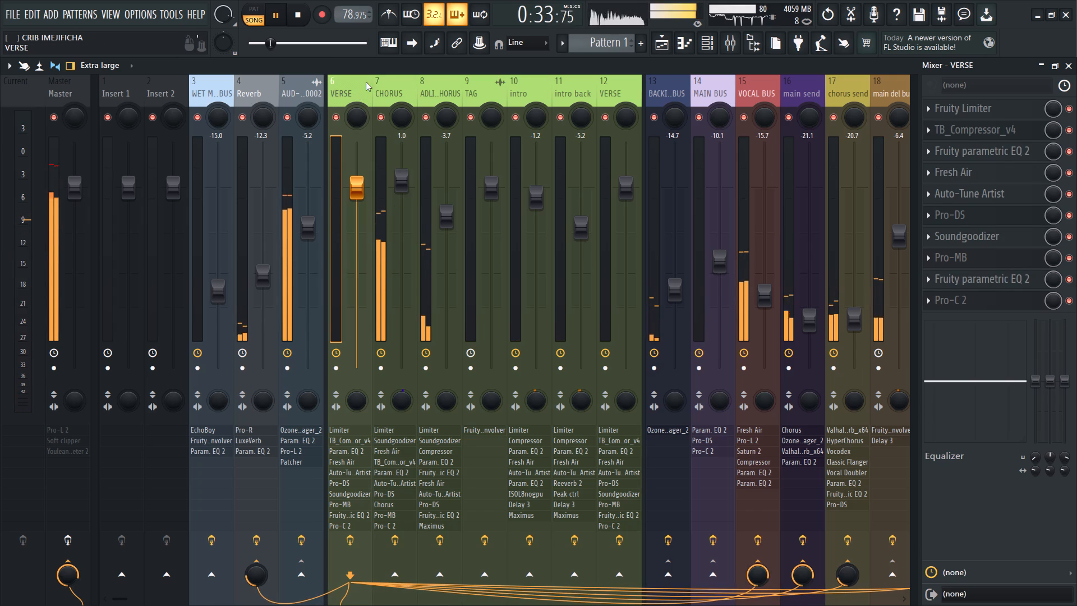
{"action": "left_click", "coordinate": [343, 89]}
{"action": "left_click", "coordinate": [383, 94]}
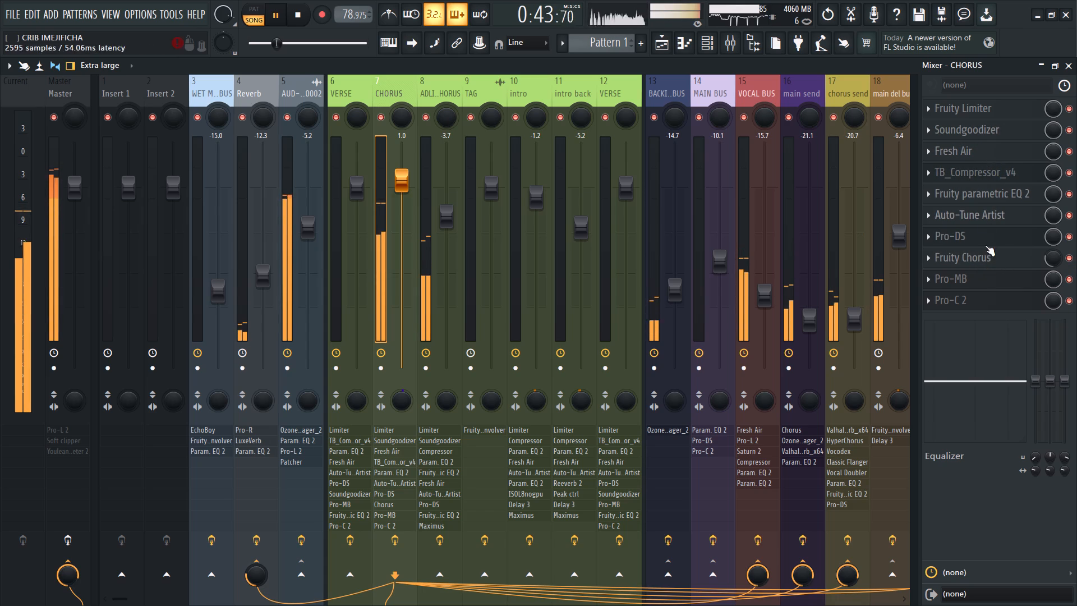
{"action": "left_click", "coordinate": [975, 196]}
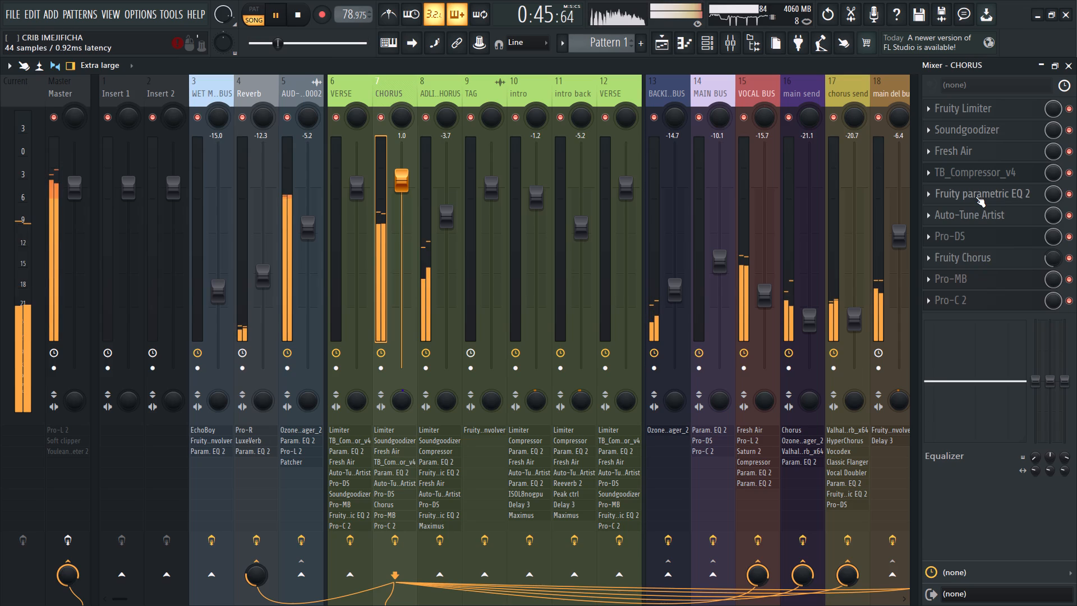
{"action": "left_click_drag", "start_coordinate": [251, 69], "coordinate": [358, 83]}
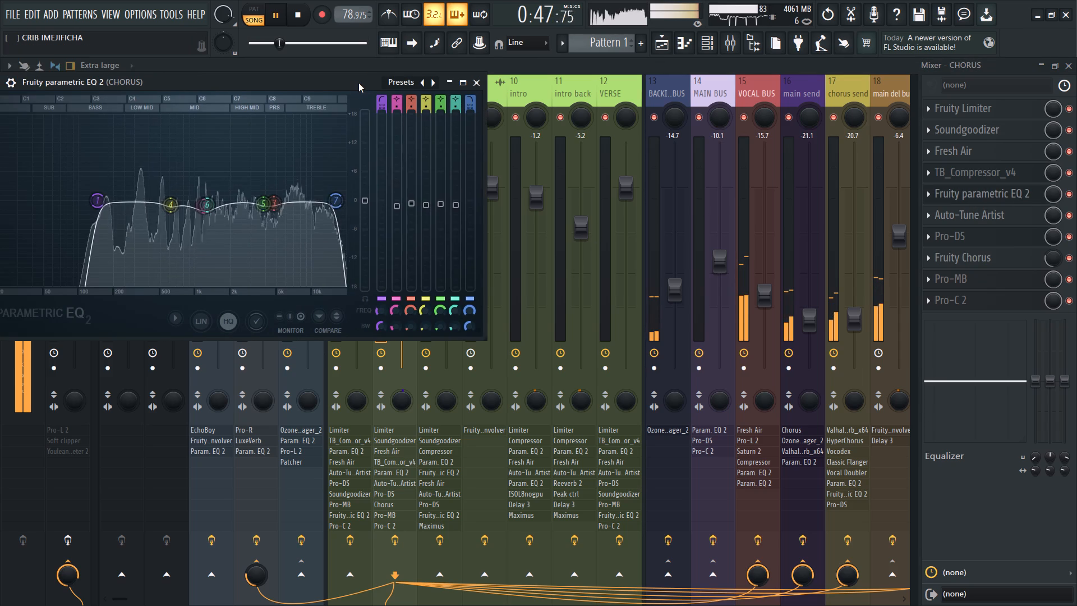
{"action": "left_click_drag", "start_coordinate": [358, 83], "coordinate": [361, 83]}
{"action": "left_click", "coordinate": [109, 204]}
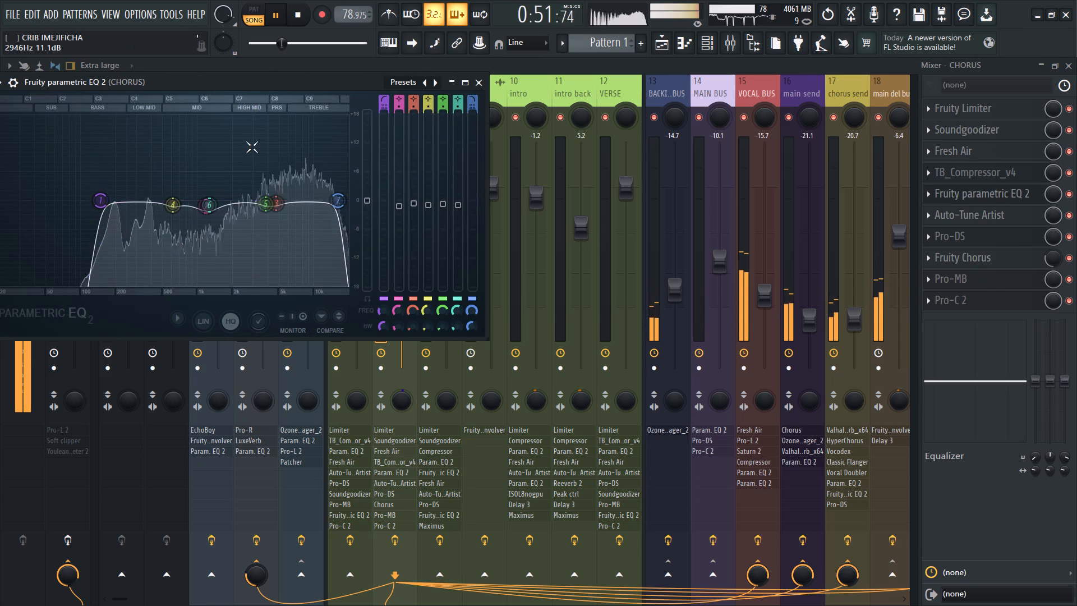
{"action": "left_click", "coordinate": [477, 79]}
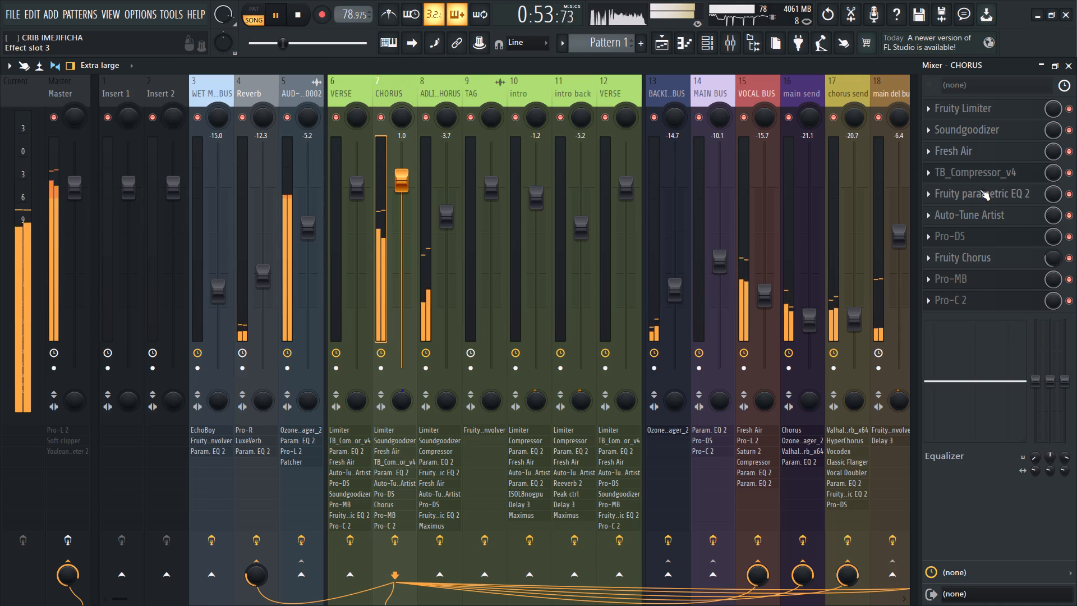
Set the release of the CHORUS track's TB_Compressor_v4 to about 219 ms and close the plugin.
{"action": "left_click", "coordinate": [982, 181]}
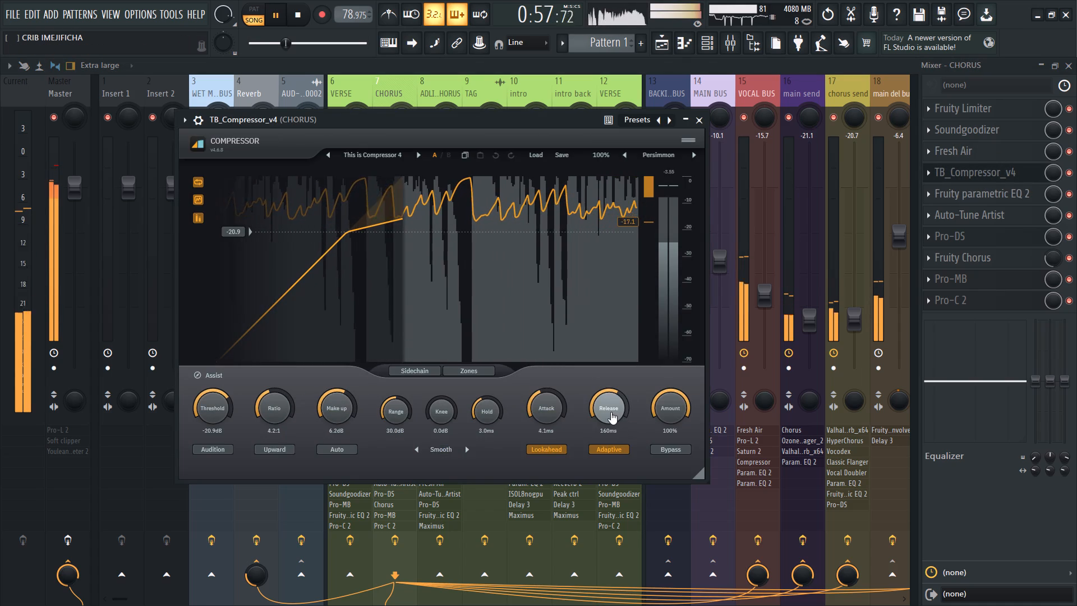
{"action": "scroll", "coordinate": [600, 410], "scroll_direction": "up", "scroll_amount": 2}
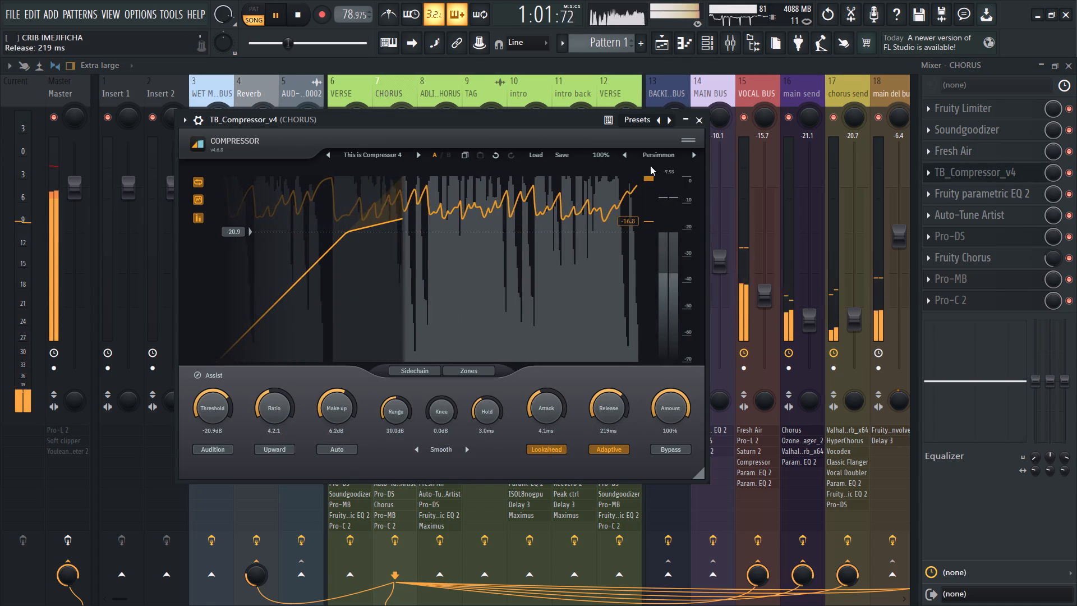
{"action": "left_click", "coordinate": [694, 118]}
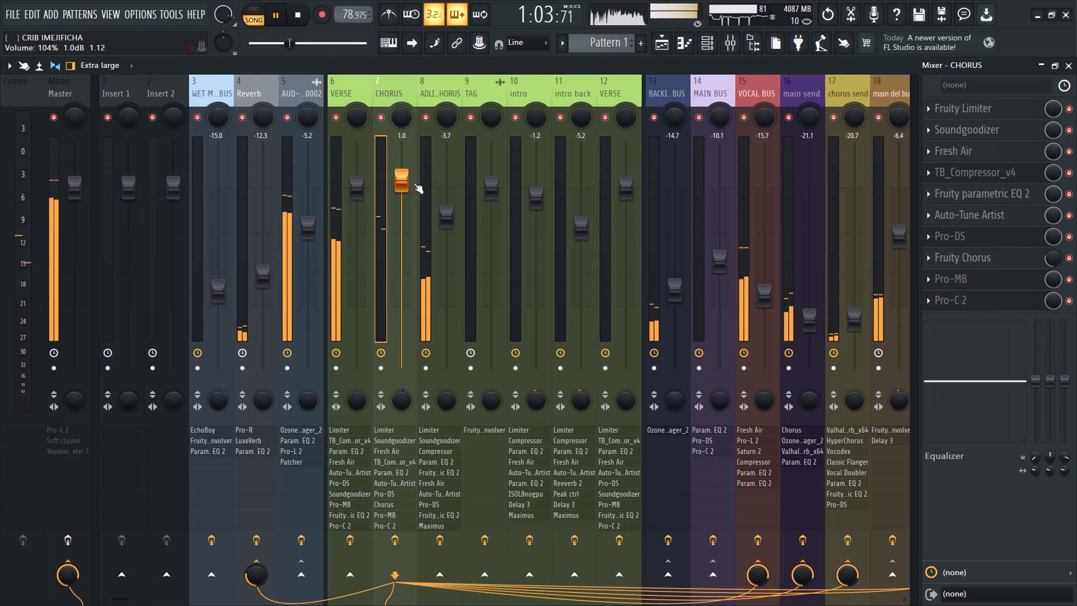
Raise the CHORUS track's fader to about 1.3 dB while comparing it with the VERSE track and the playlist sections.
{"action": "left_click", "coordinate": [408, 181]}
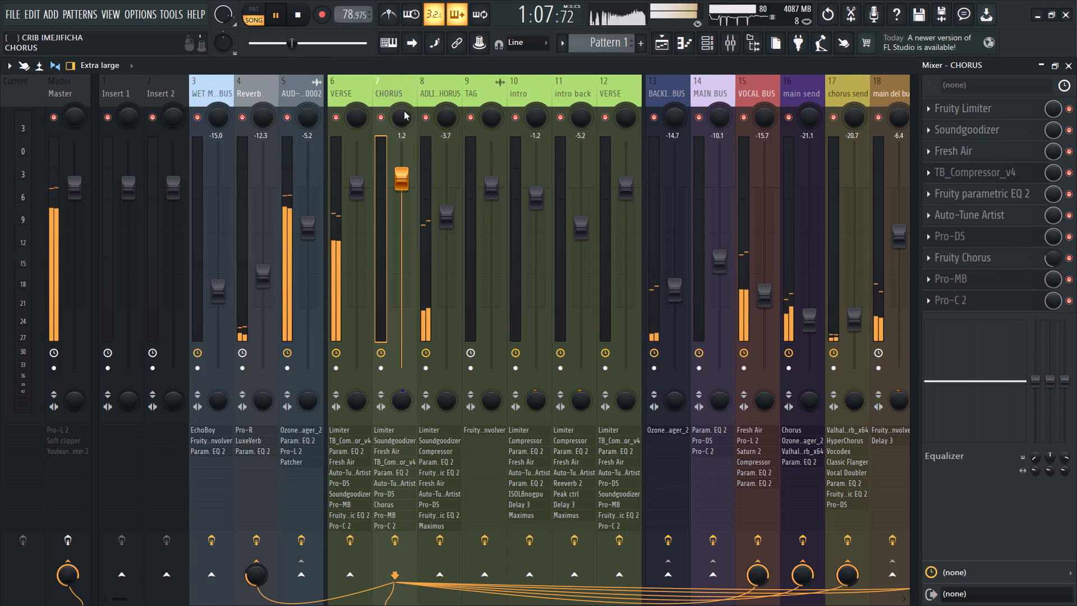
{"action": "left_click", "coordinate": [401, 177]}
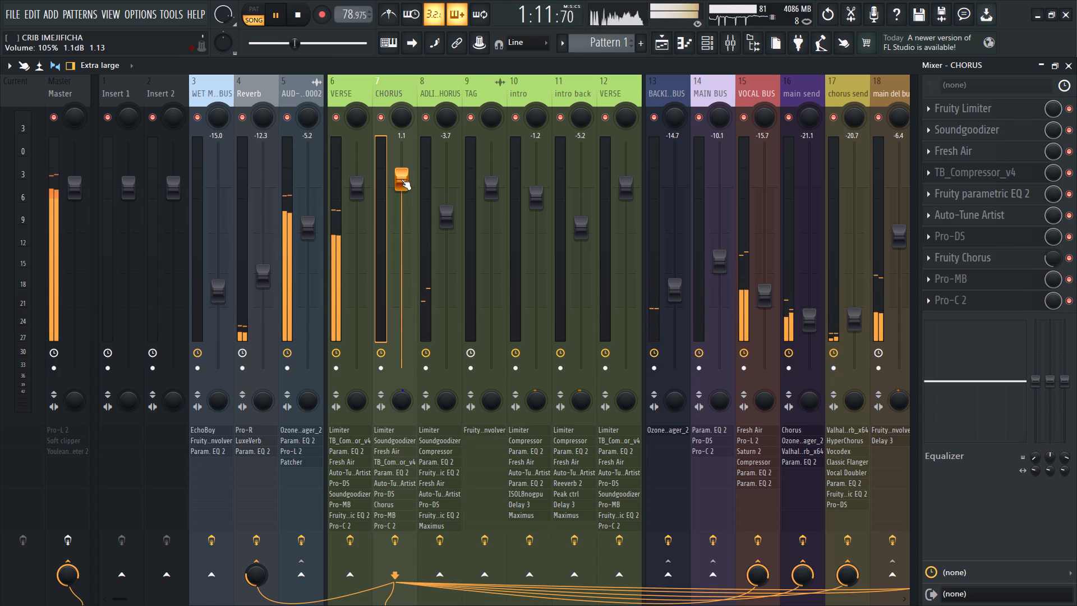
{"action": "left_click", "coordinate": [348, 91]}
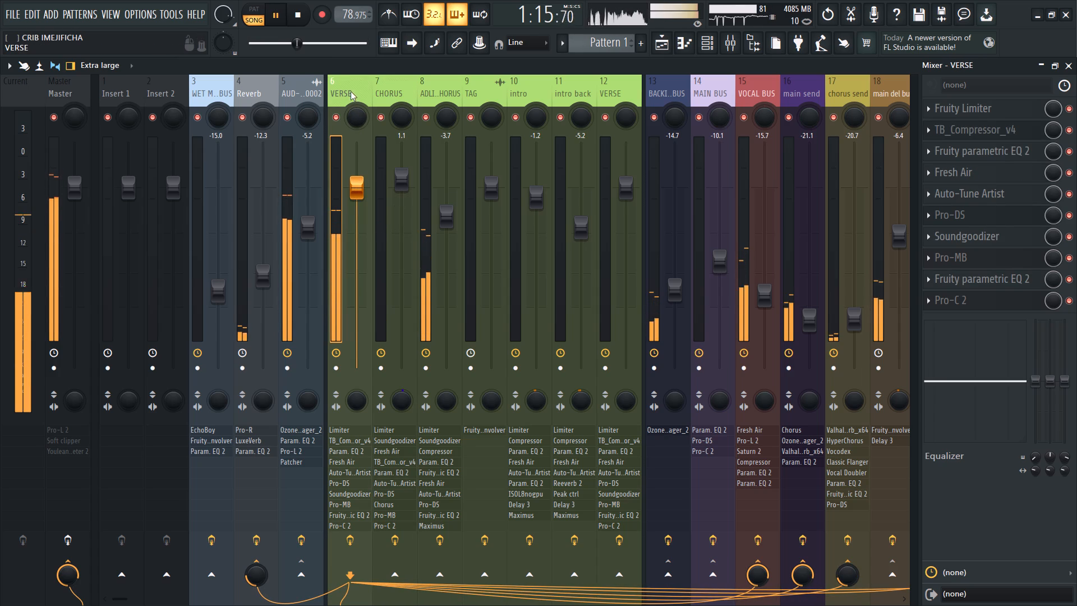
{"action": "left_click", "coordinate": [387, 87]}
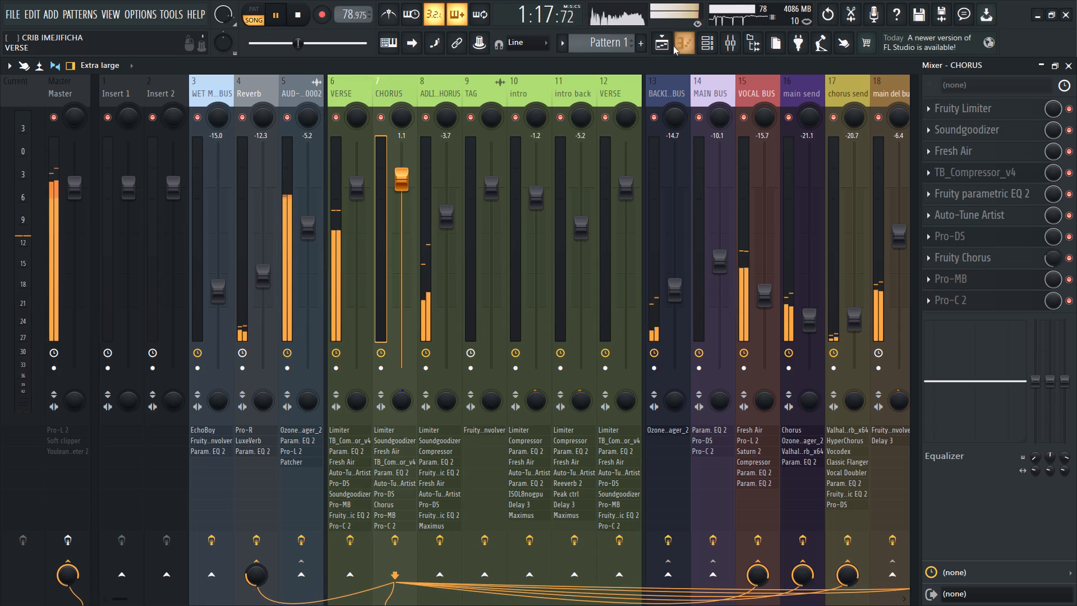
{"action": "left_click", "coordinate": [663, 43]}
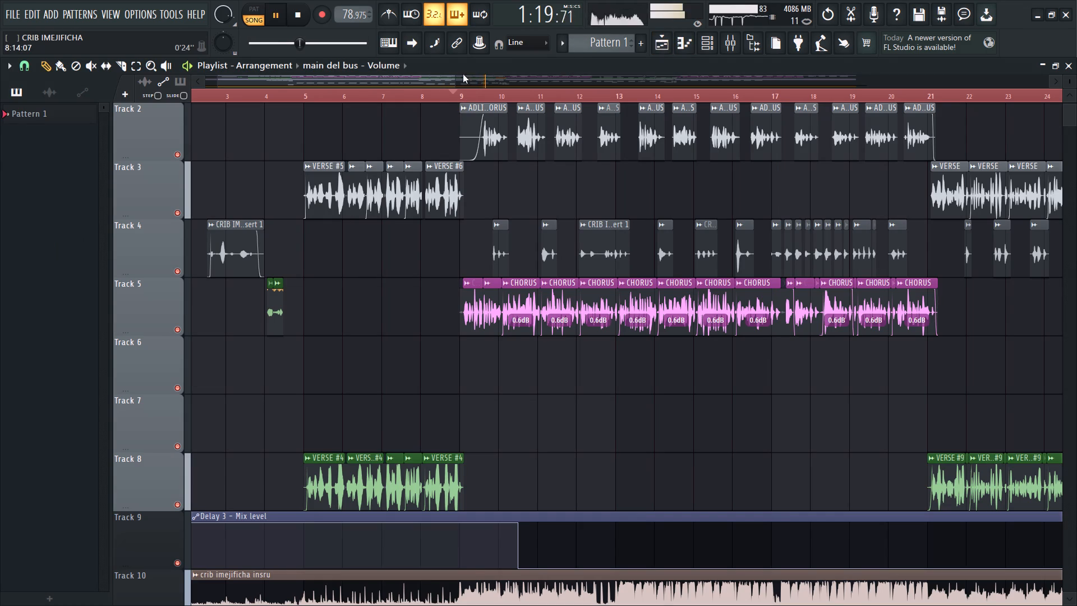
{"action": "left_click", "coordinate": [727, 38]}
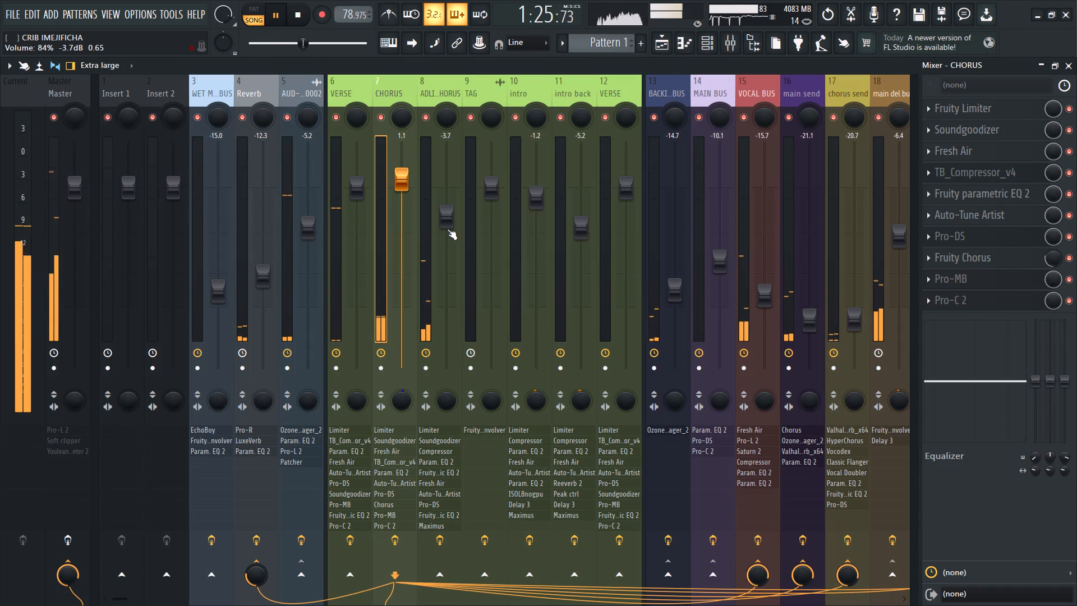
{"action": "left_click", "coordinate": [394, 83]}
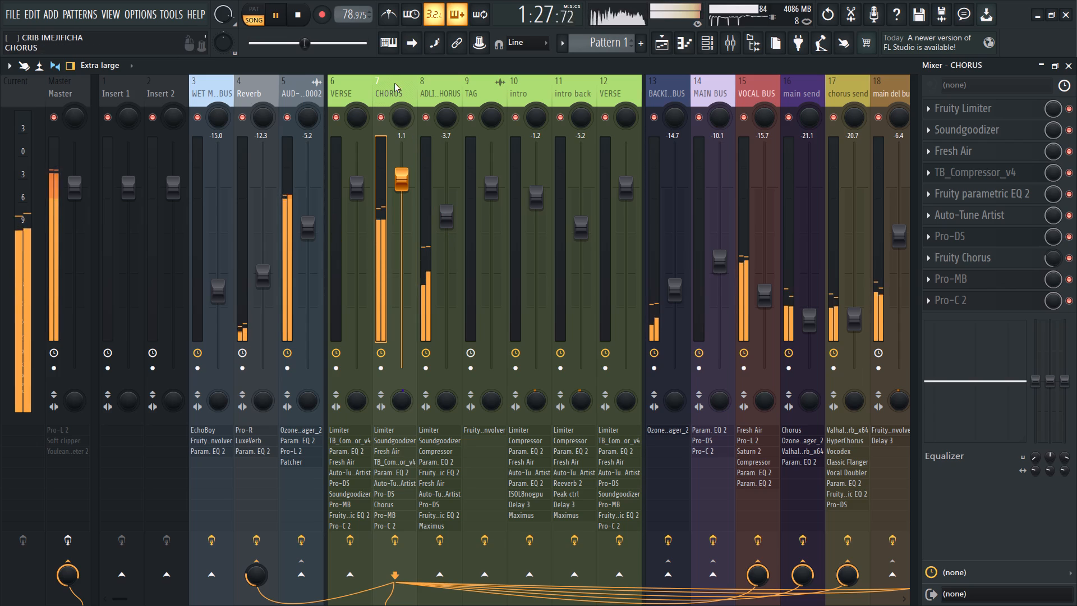
{"action": "left_click", "coordinate": [406, 174]}
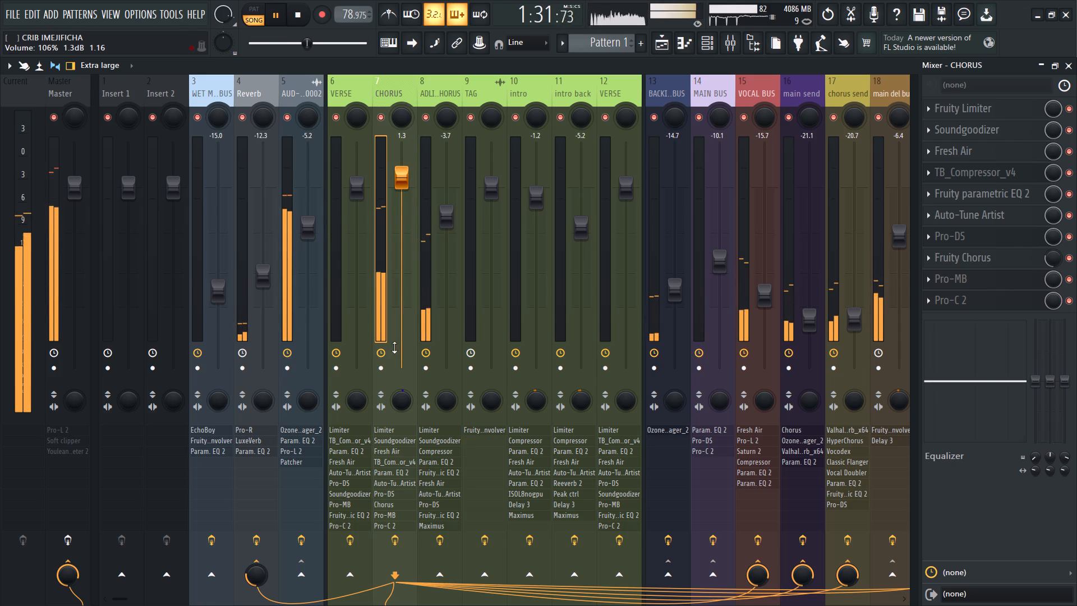
Fine-tune the CHORUS track's stereo separation, comparing the original setting with 5% separated, and leave it slightly separated.
{"action": "left_click_drag", "start_coordinate": [400, 400], "coordinate": [400, 426]}
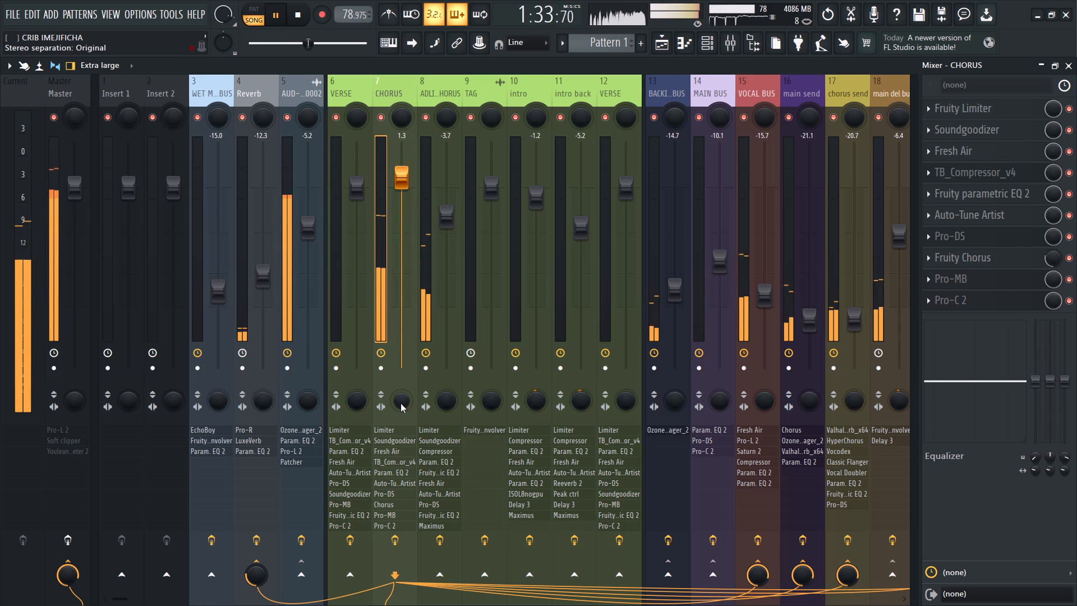
{"action": "left_click_drag", "start_coordinate": [400, 401], "coordinate": [400, 407]}
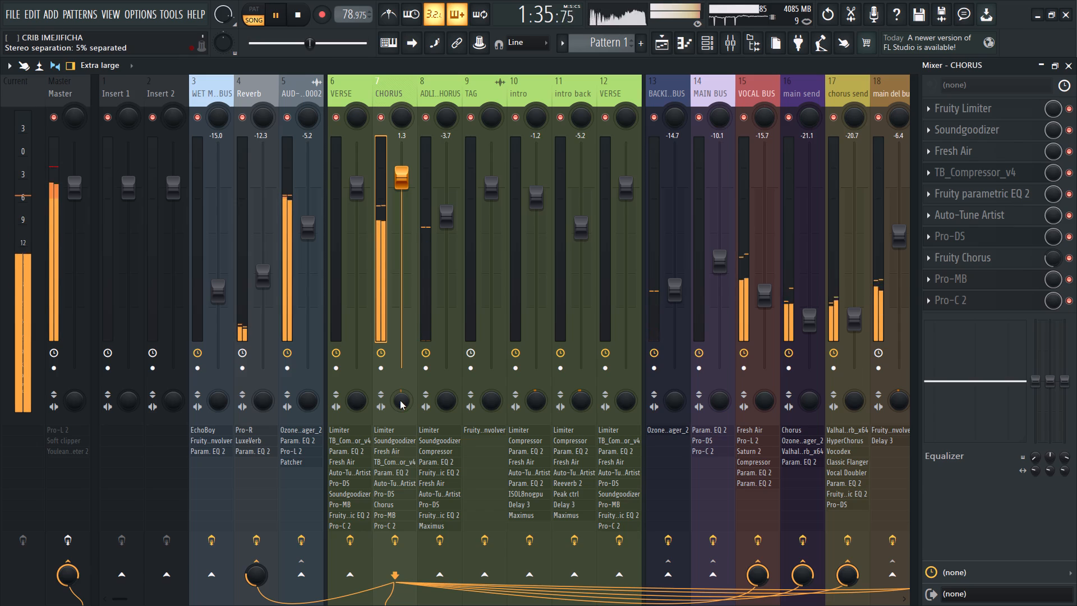
{"action": "left_click", "coordinate": [399, 402]}
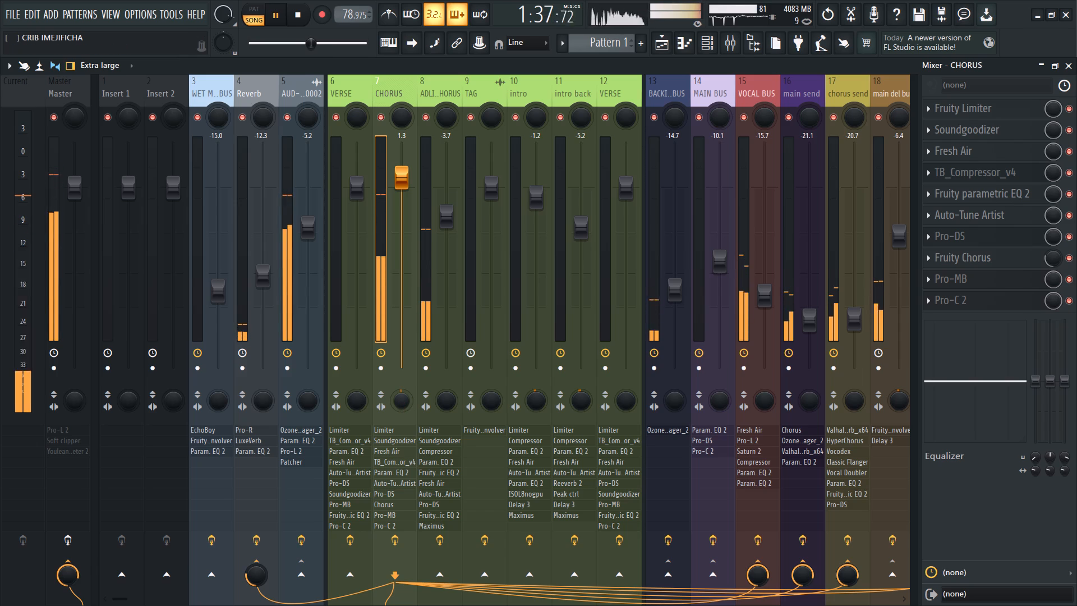
{"action": "left_click", "coordinate": [399, 402]}
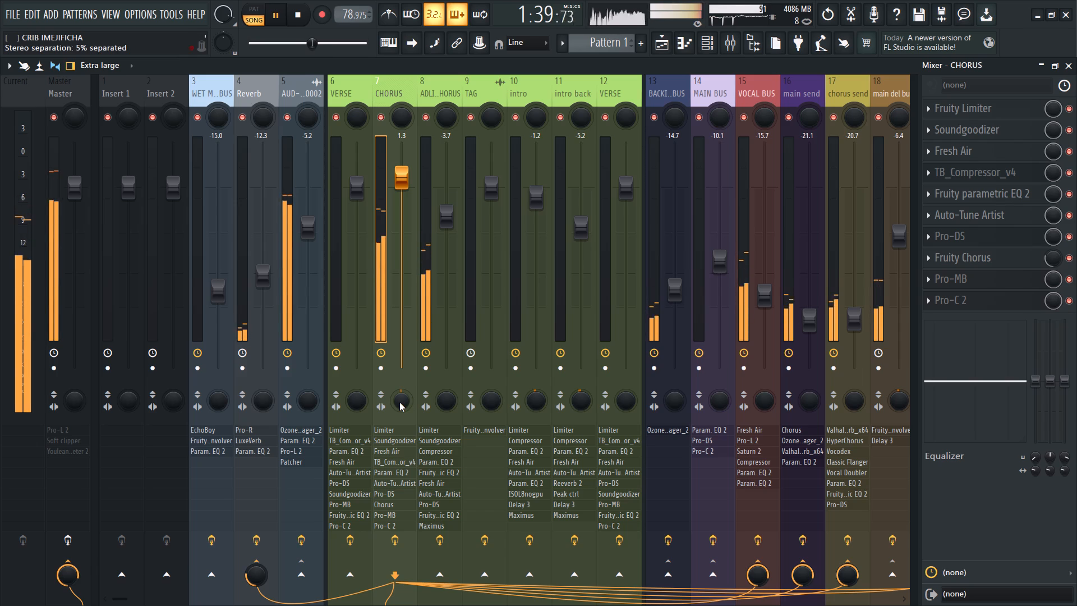
{"action": "left_click_drag", "start_coordinate": [399, 402], "coordinate": [399, 395]}
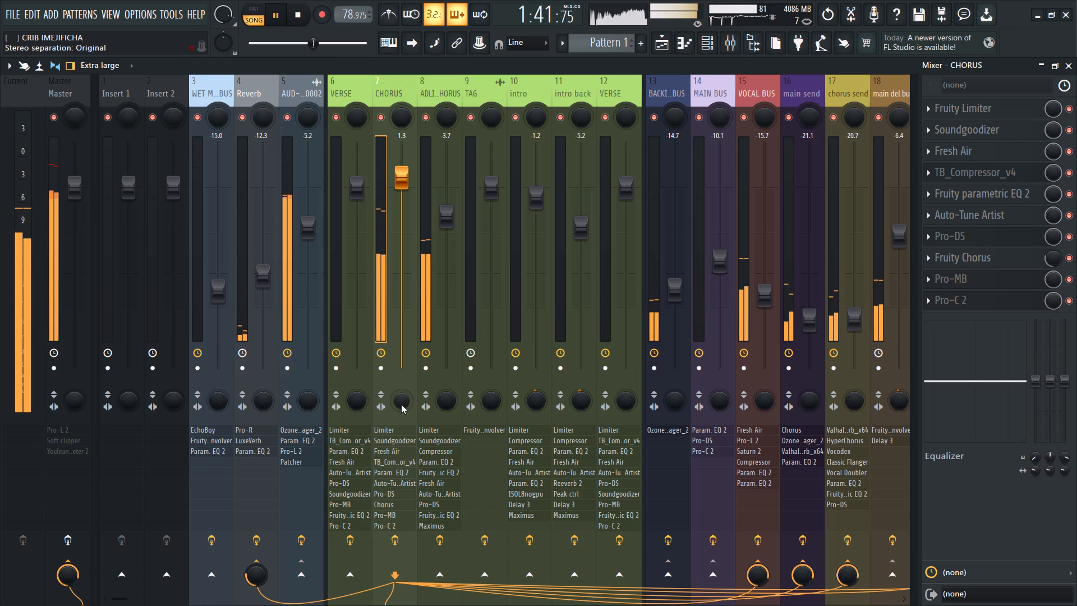
{"action": "left_click_drag", "start_coordinate": [401, 402], "coordinate": [399, 411]}
{"action": "left_click", "coordinate": [401, 402]}
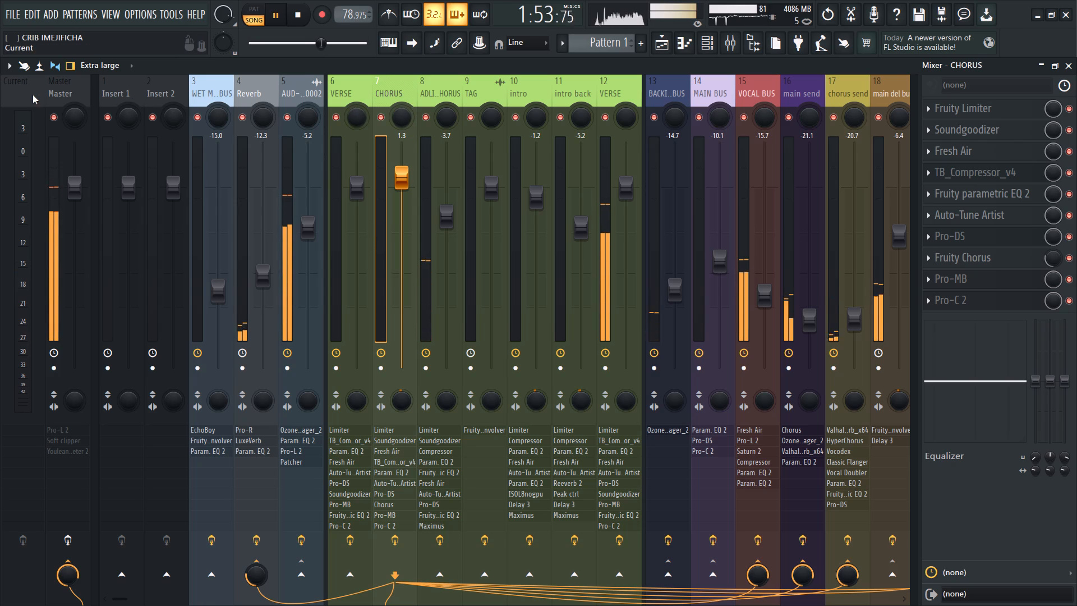
Re-enable the Master track's effects, audition the song's opening from the start and stop playback.
{"action": "left_click", "coordinate": [64, 537]}
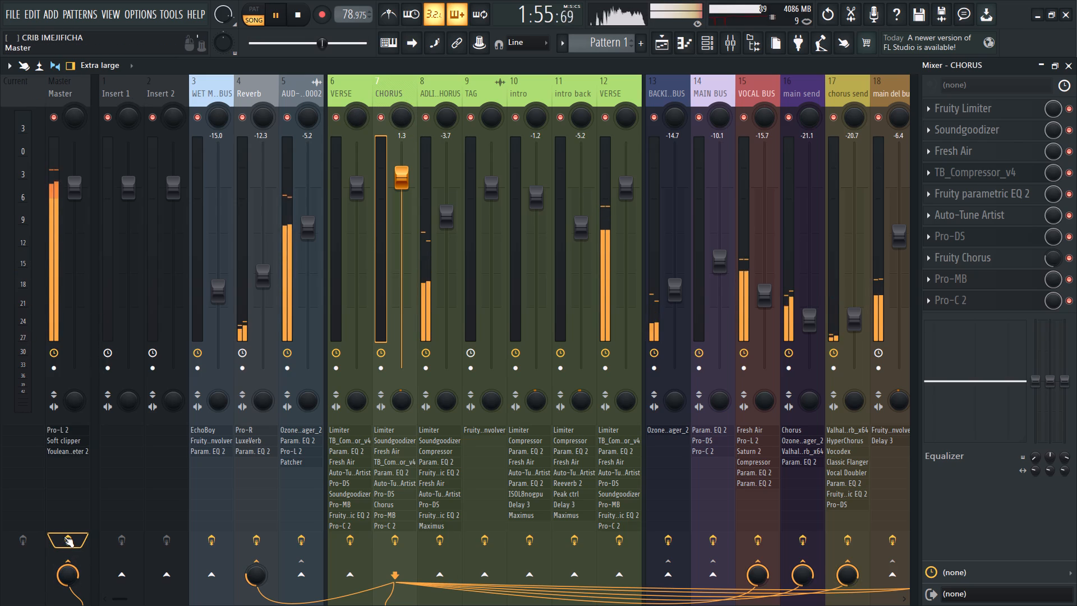
{"action": "key", "text": "space"}
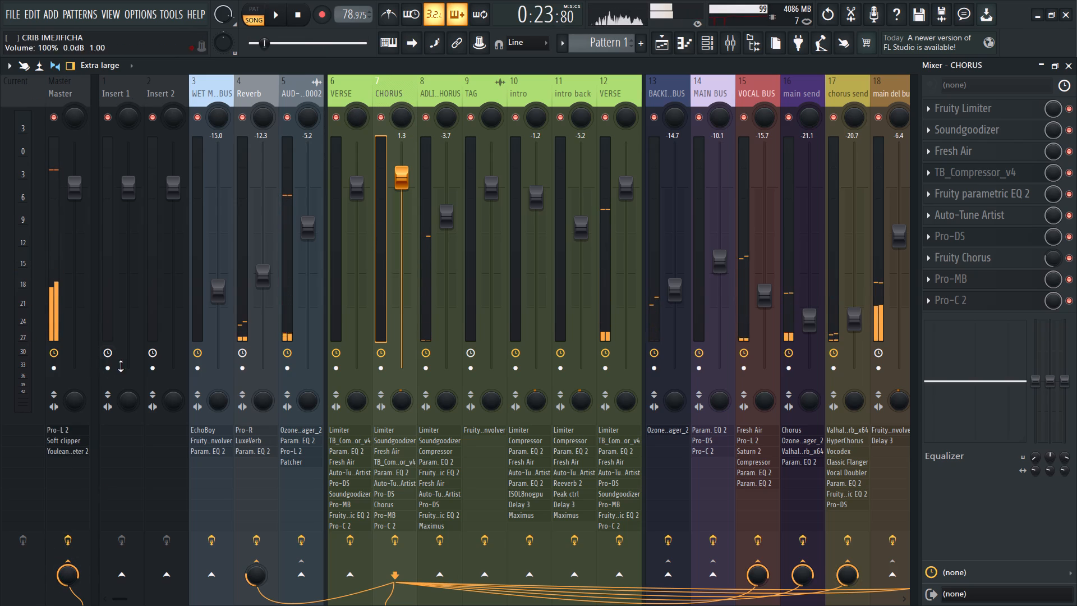
{"action": "double_click", "coordinate": [298, 9]}
{"action": "key", "text": "space"}
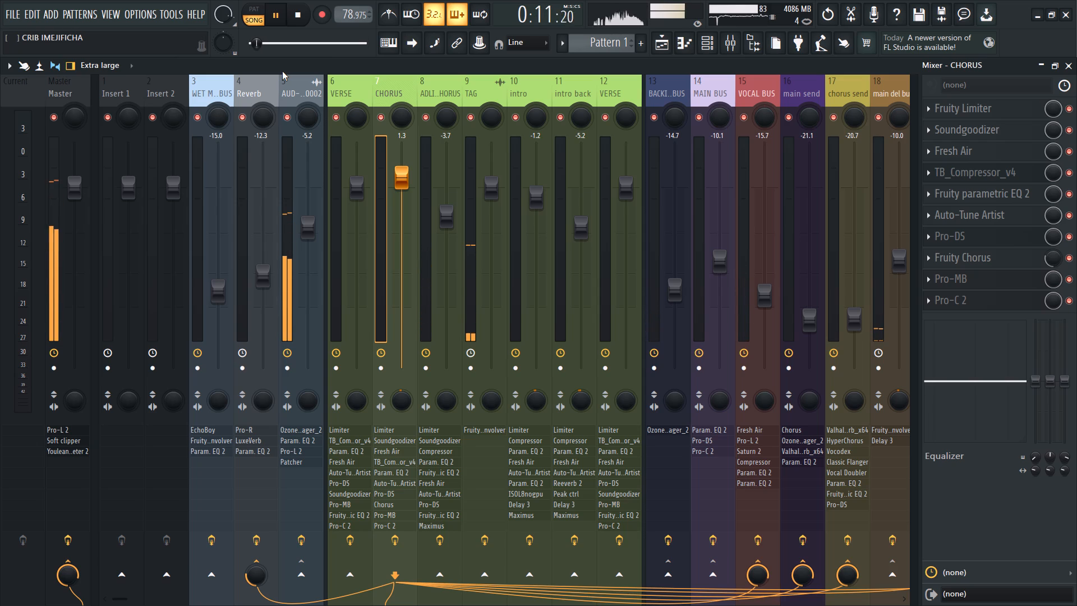
{"action": "key", "text": "space"}
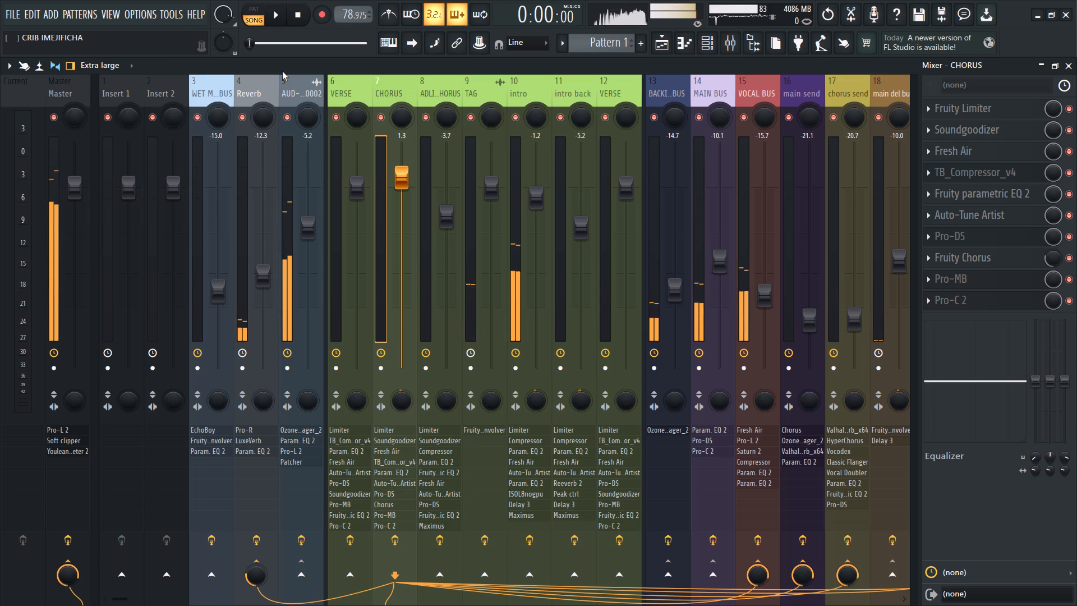
Render the full song as an MP3, replacing the existing file CRIB REMASTER_2(MASTER AUDIO CHECK).
{"action": "key", "text": "ctrl+shift+r"}
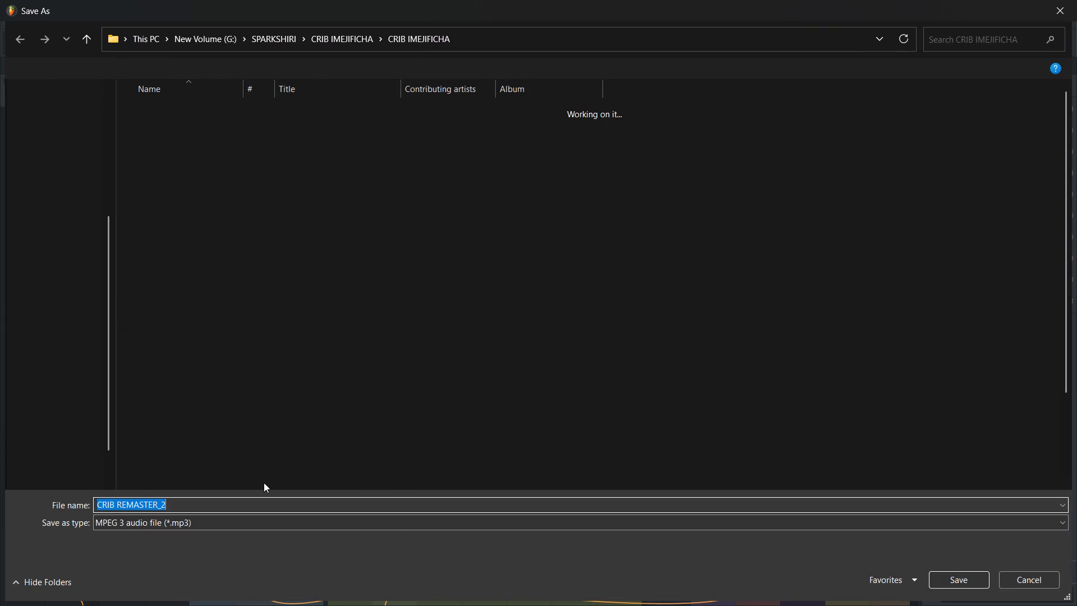
{"action": "scroll", "coordinate": [250, 269], "scroll_direction": "down", "scroll_amount": 2}
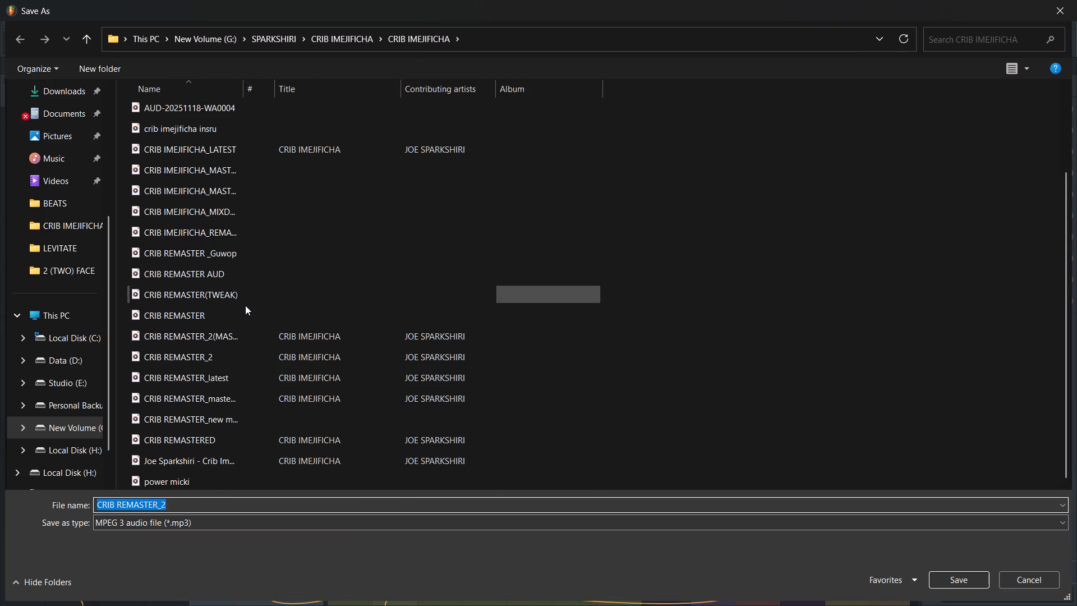
{"action": "scroll", "coordinate": [245, 305], "scroll_direction": "down", "scroll_amount": 2}
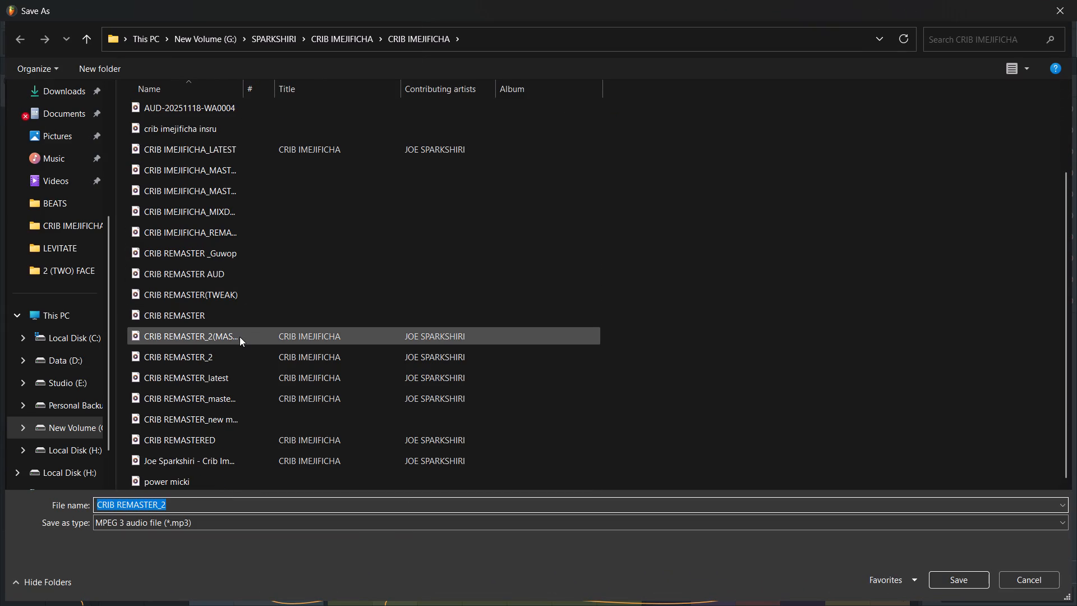
{"action": "left_click", "coordinate": [240, 337]}
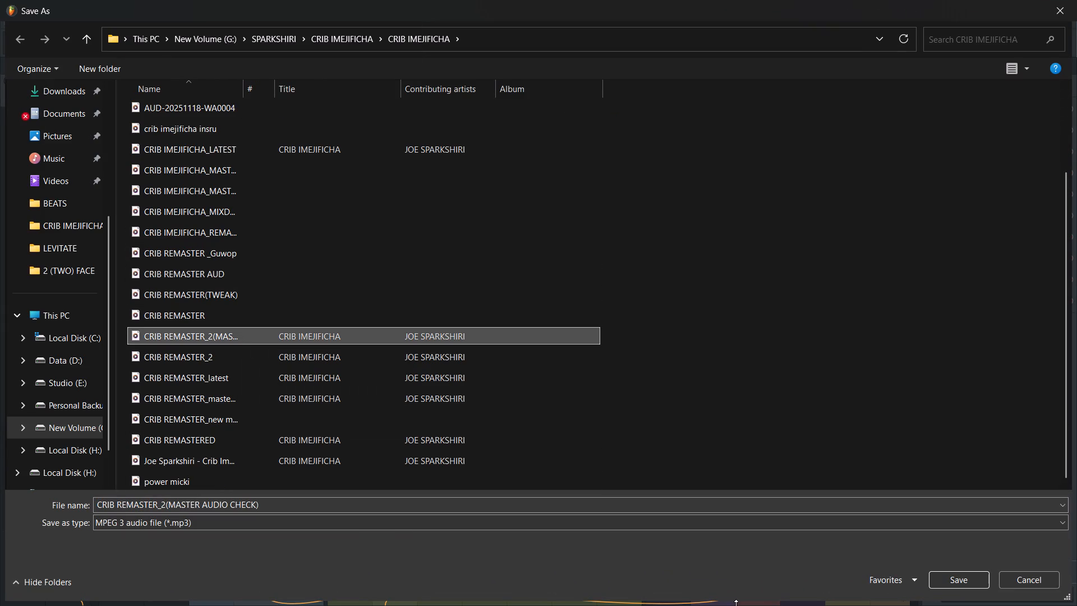
{"action": "left_click", "coordinate": [955, 581]}
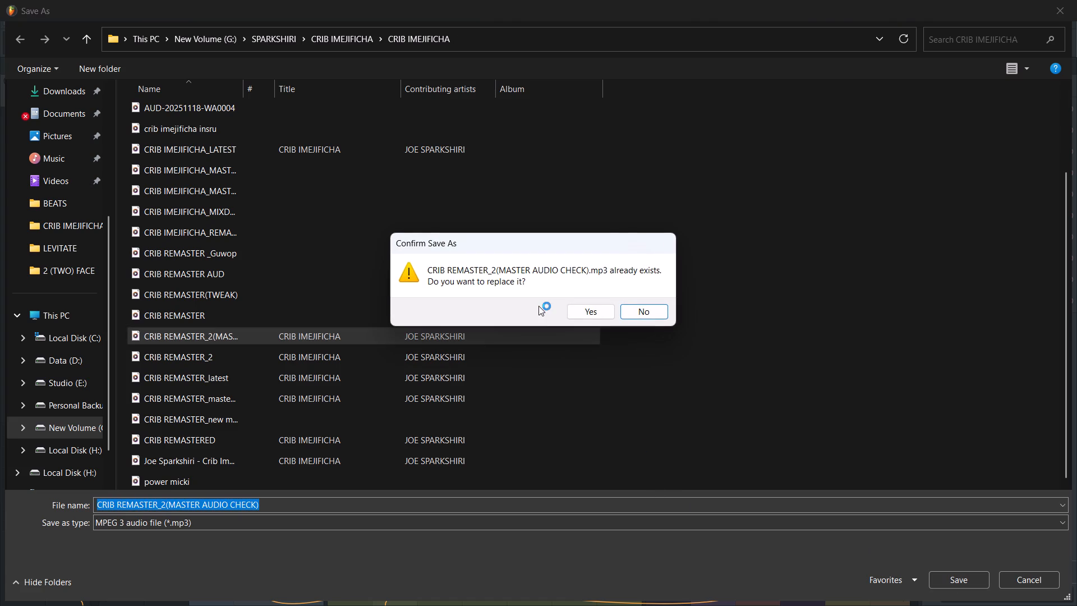
{"action": "left_click", "coordinate": [570, 309]}
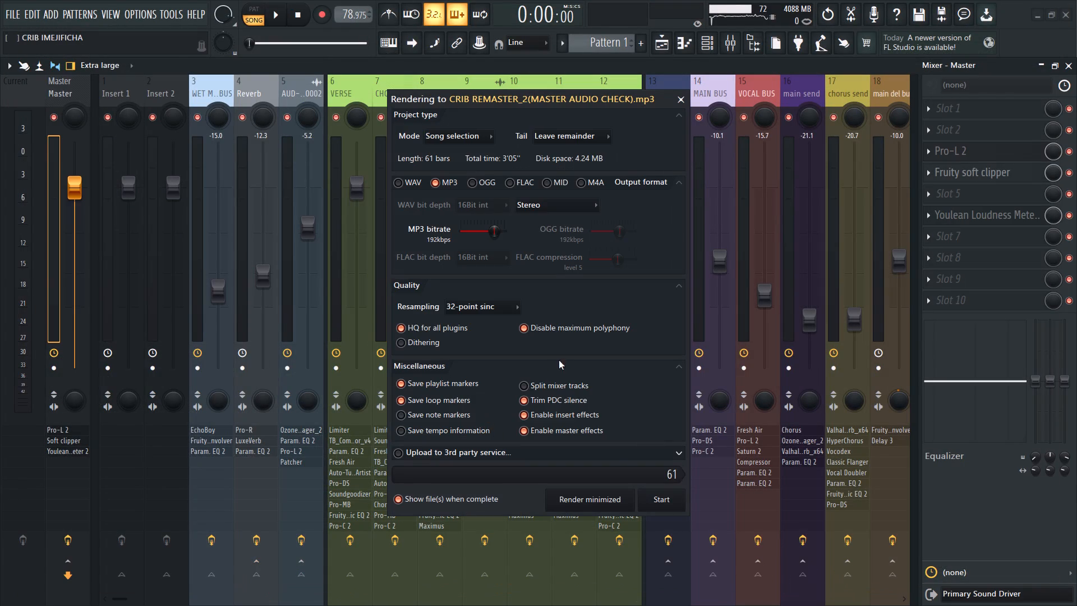
{"action": "left_click", "coordinate": [660, 505]}
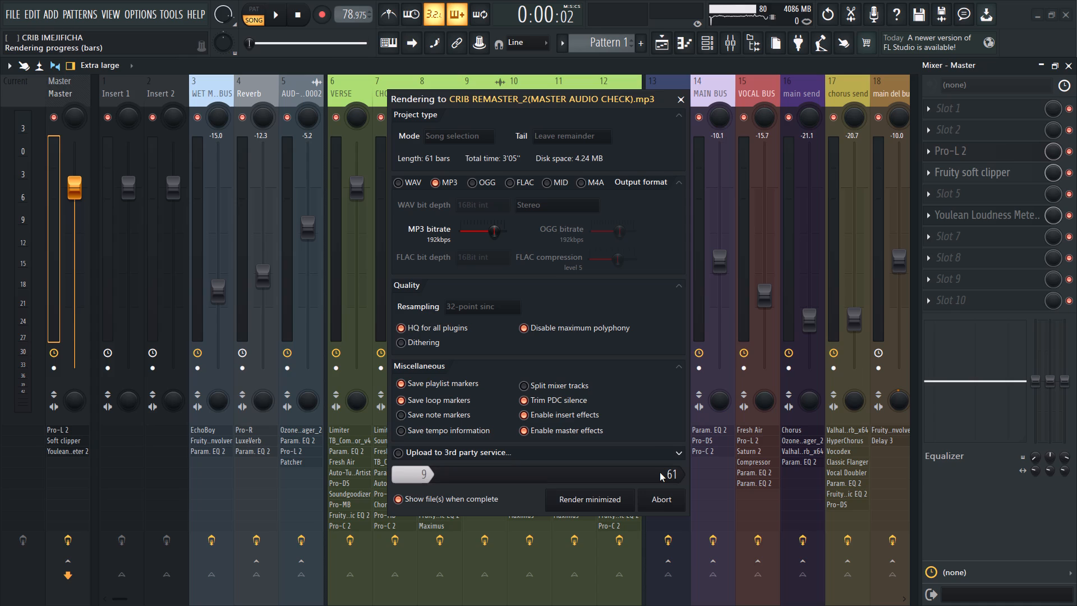
{"action": "left_click", "coordinate": [581, 507]}
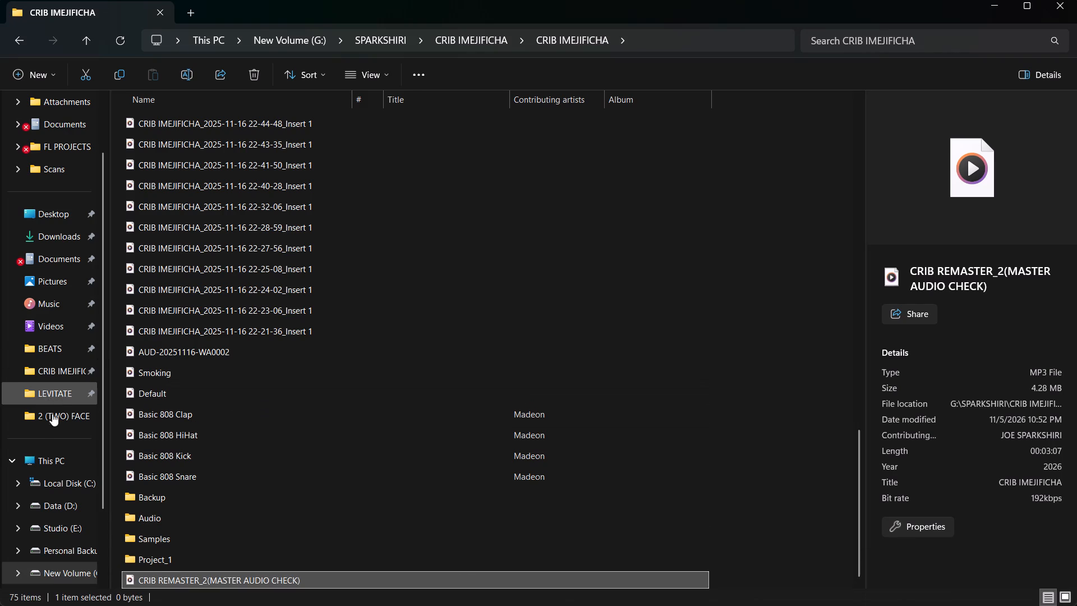
In File Explorer, go to the LEVITATE folder and open LEVITATE_NEW MASTER in Media Player for reference listening.
{"action": "left_click", "coordinate": [55, 400]}
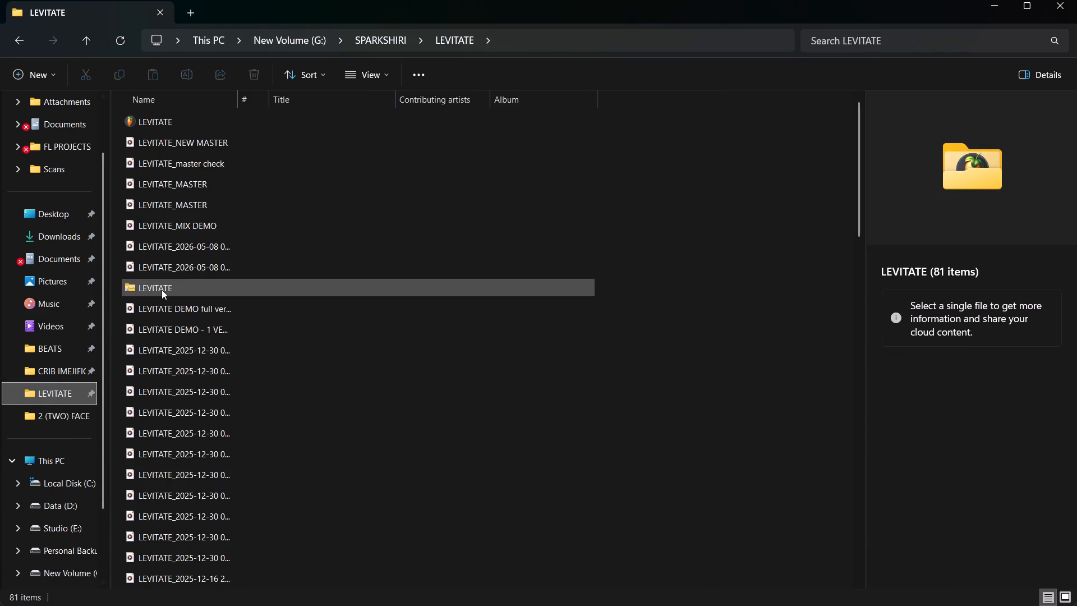
{"action": "double_click", "coordinate": [229, 149]}
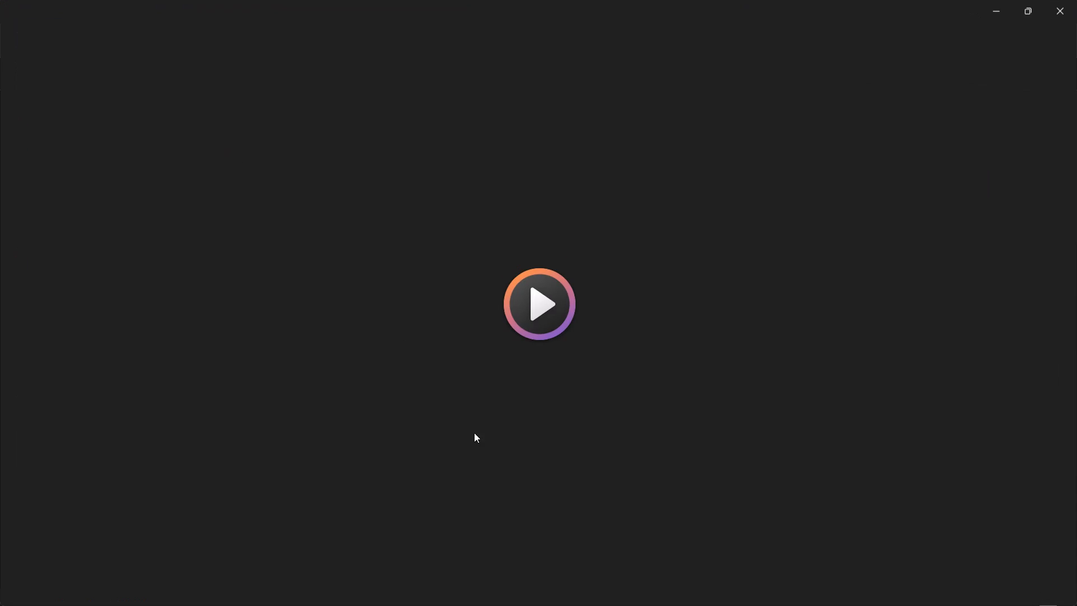
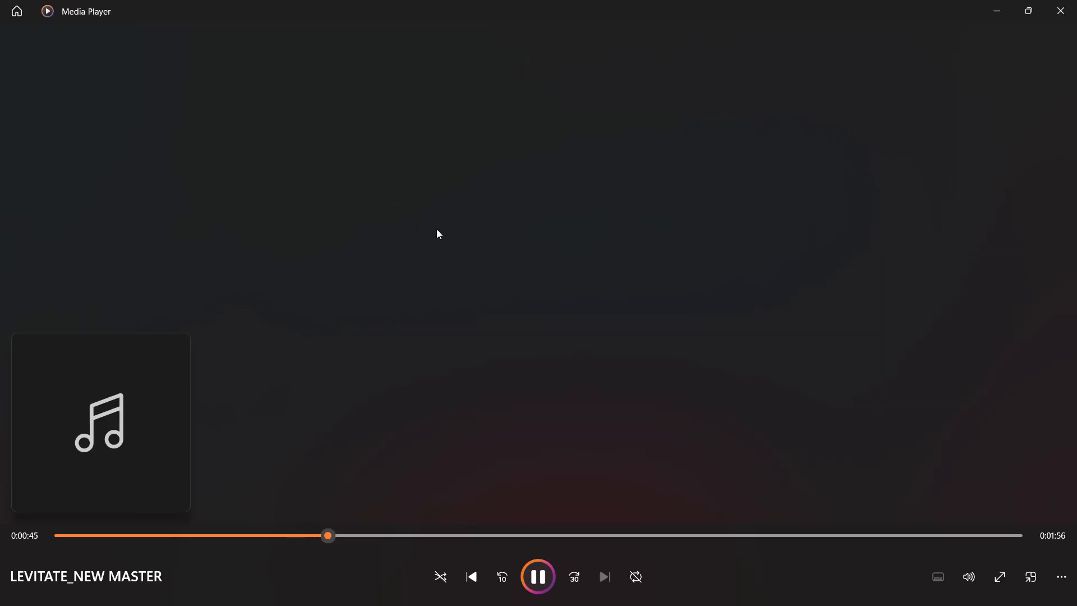
Compare LEVITATE_master check with LEVITATE_NEW MASTER by listening from around 0:50, and continue through later sections of LEVITATE_NEW MASTER.
{"action": "left_click", "coordinate": [1002, 18]}
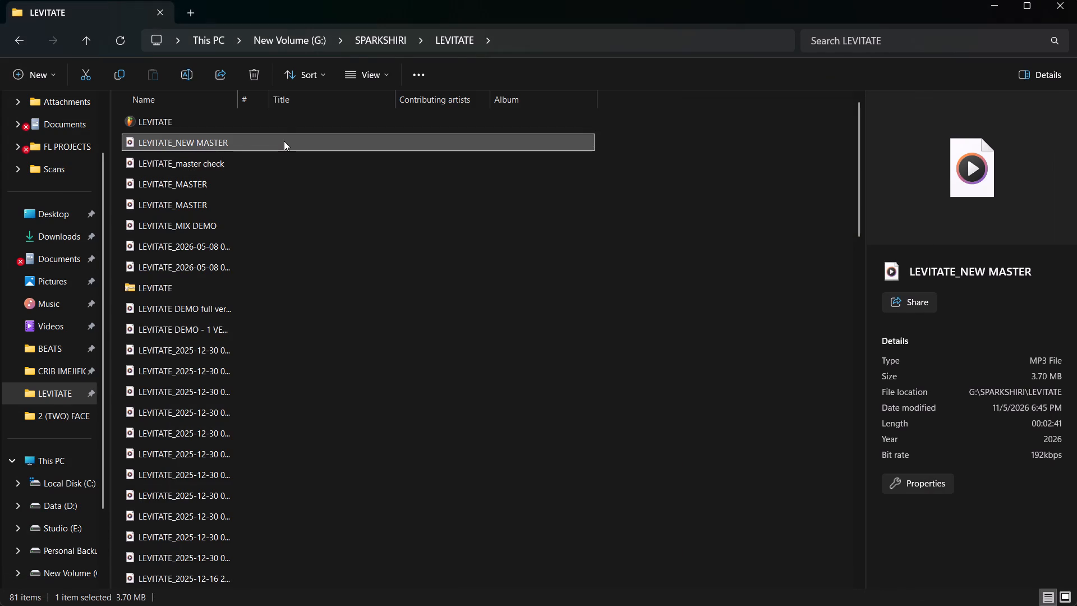
{"action": "double_click", "coordinate": [272, 169]}
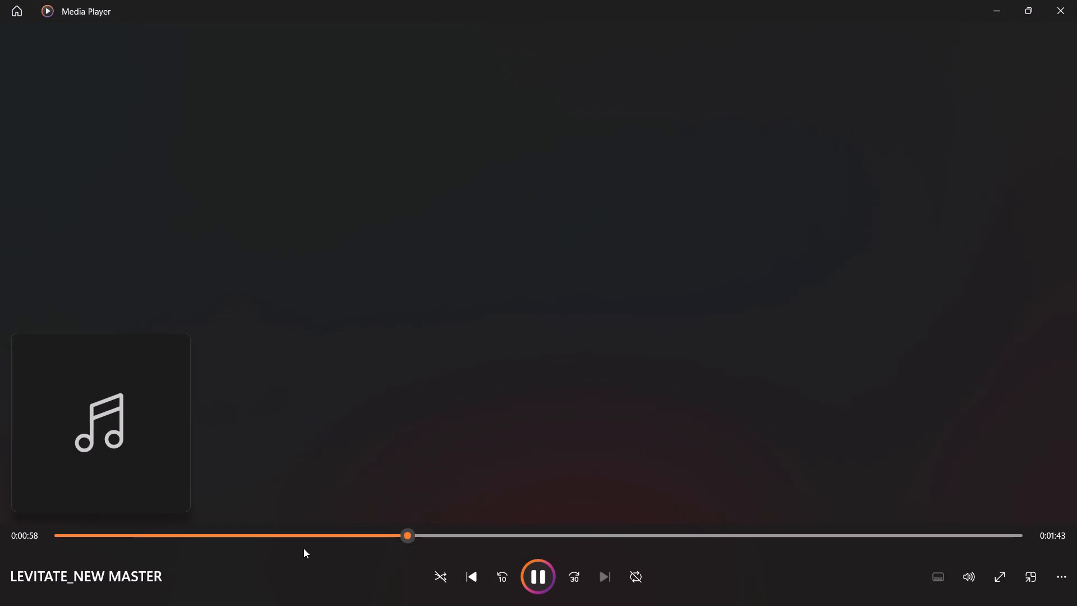
{"action": "left_click", "coordinate": [338, 534]}
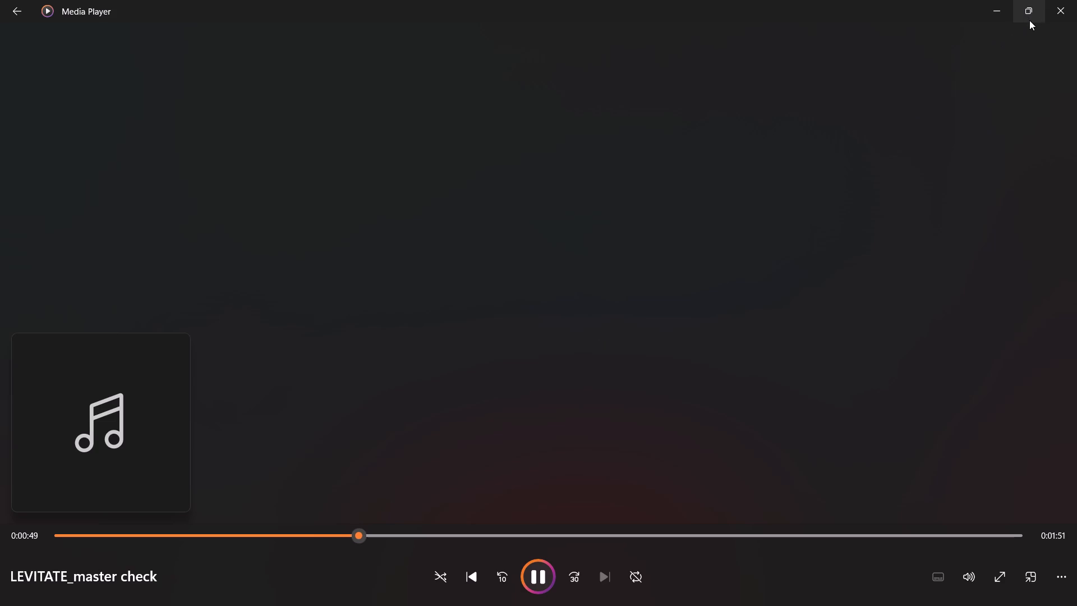
{"action": "left_click", "coordinate": [1073, 7]}
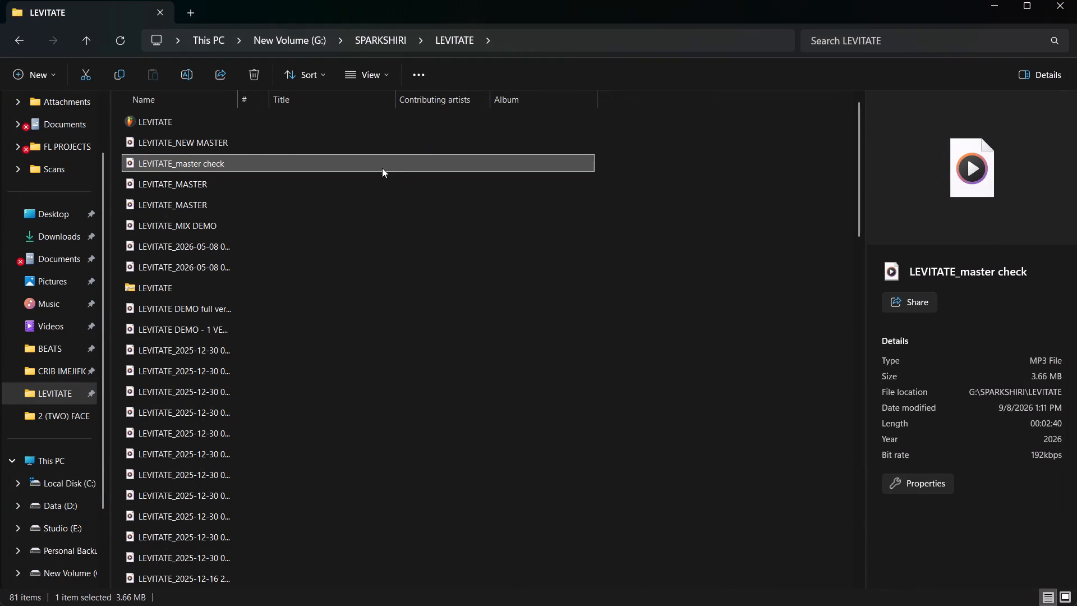
{"action": "double_click", "coordinate": [235, 144]}
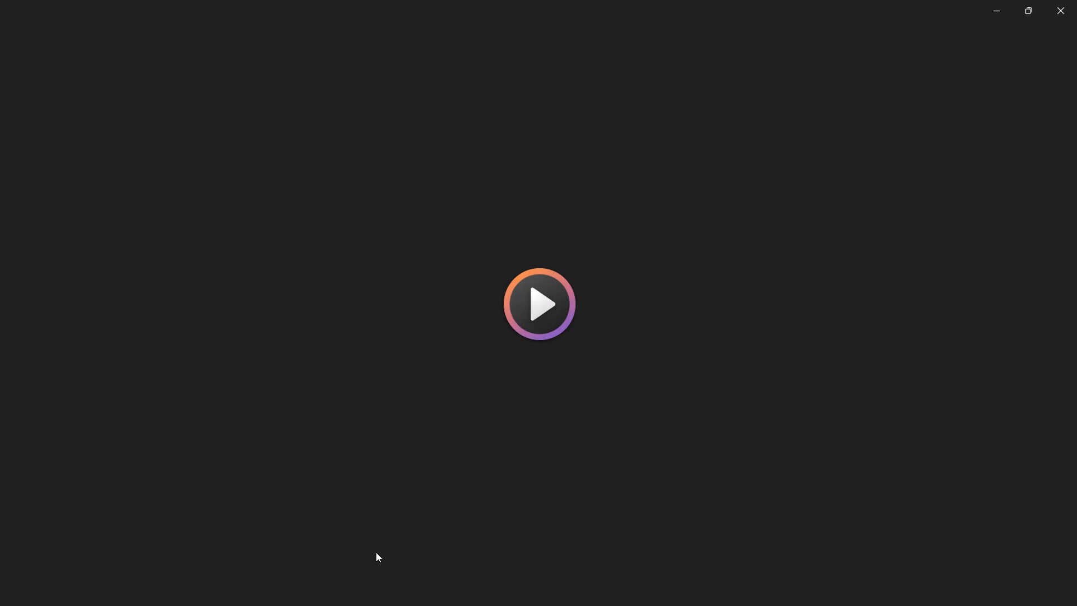
{"action": "left_click", "coordinate": [370, 538]}
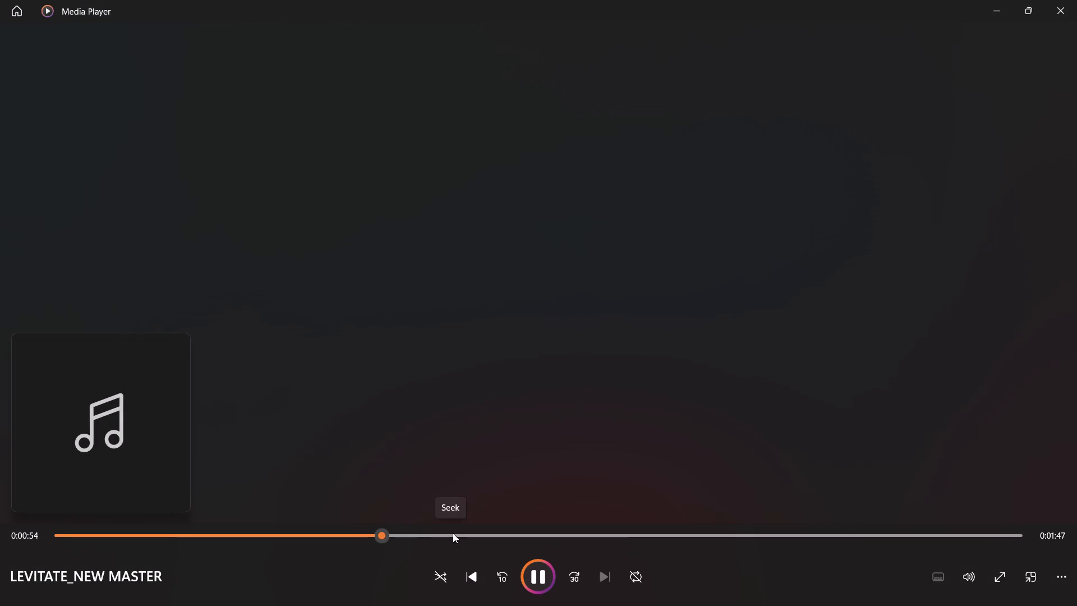
{"action": "left_click", "coordinate": [491, 532]}
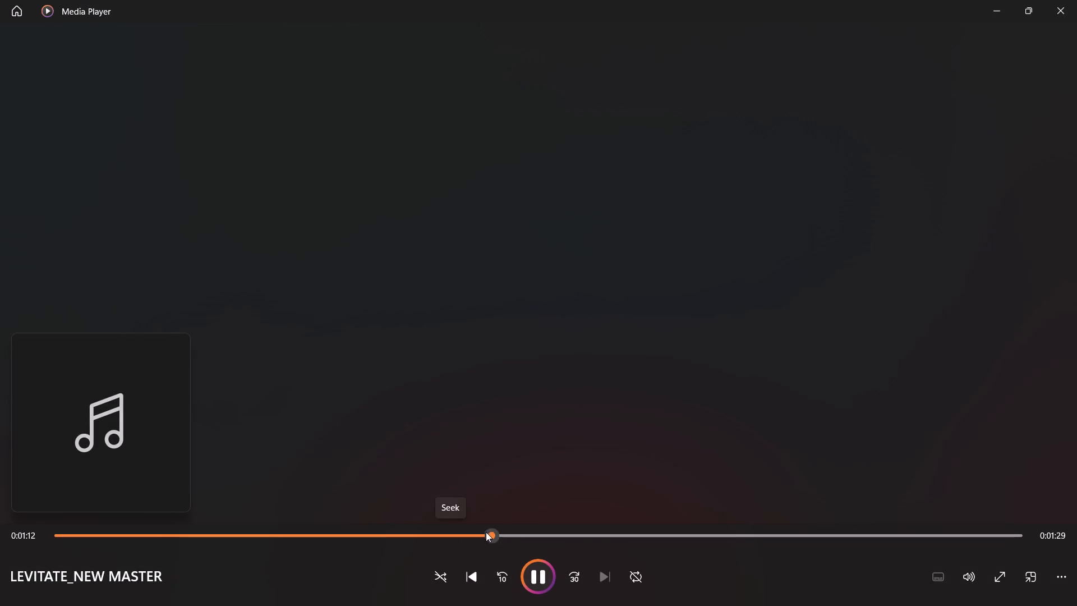
{"action": "left_click", "coordinate": [583, 530]}
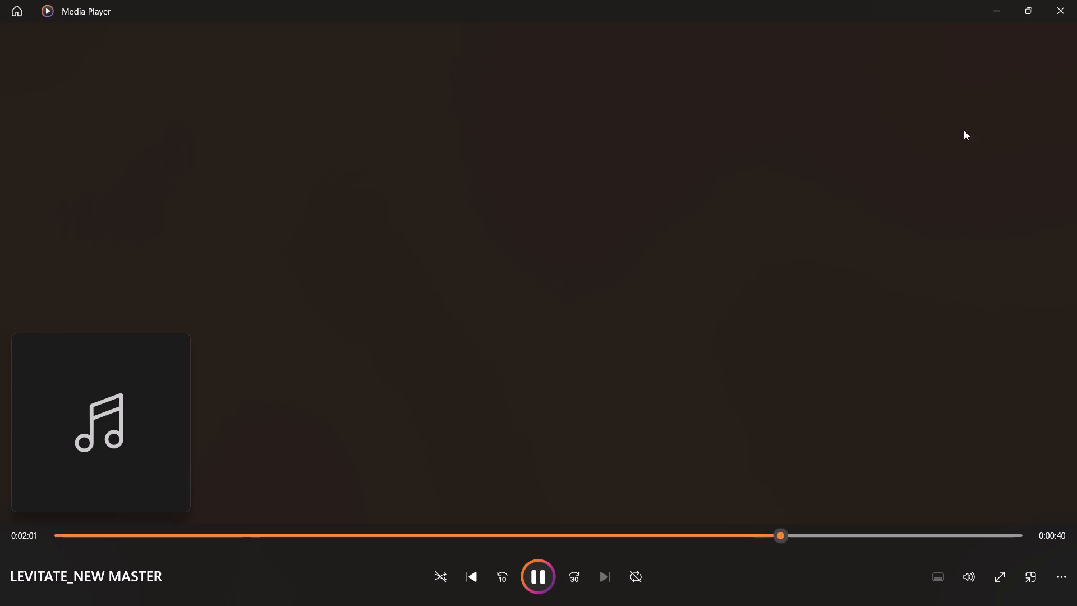
{"action": "left_click", "coordinate": [995, 8]}
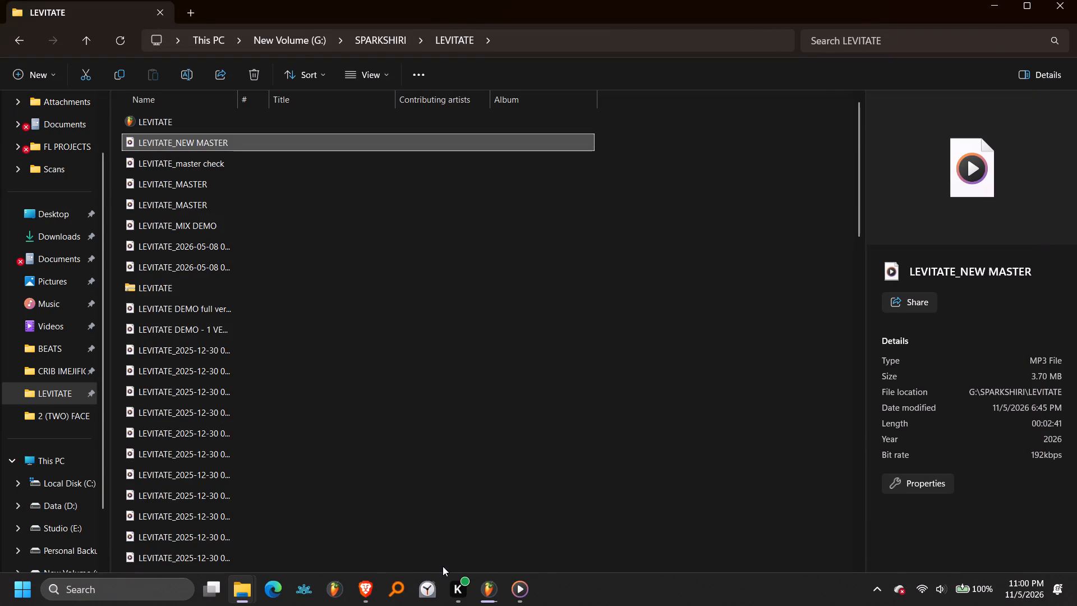
Switch to FL Studio and open the recent project LEVITATE.flp, saving the changes to the current CRIB REMASTER_2 project.
{"action": "left_click", "coordinate": [492, 589]}
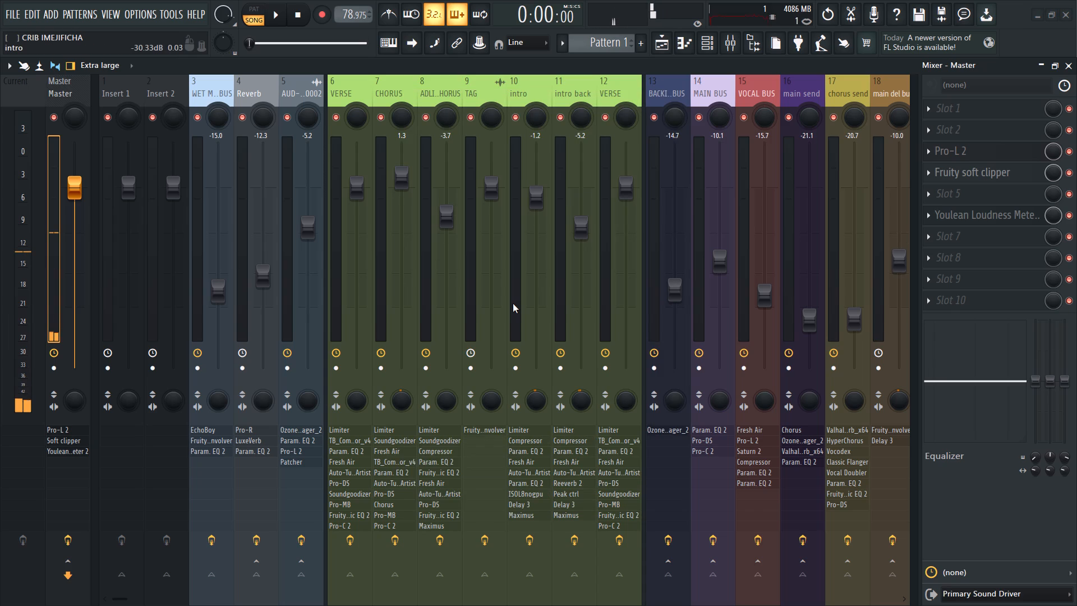
{"action": "left_click", "coordinate": [6, 15]}
{"action": "left_click", "coordinate": [109, 214]}
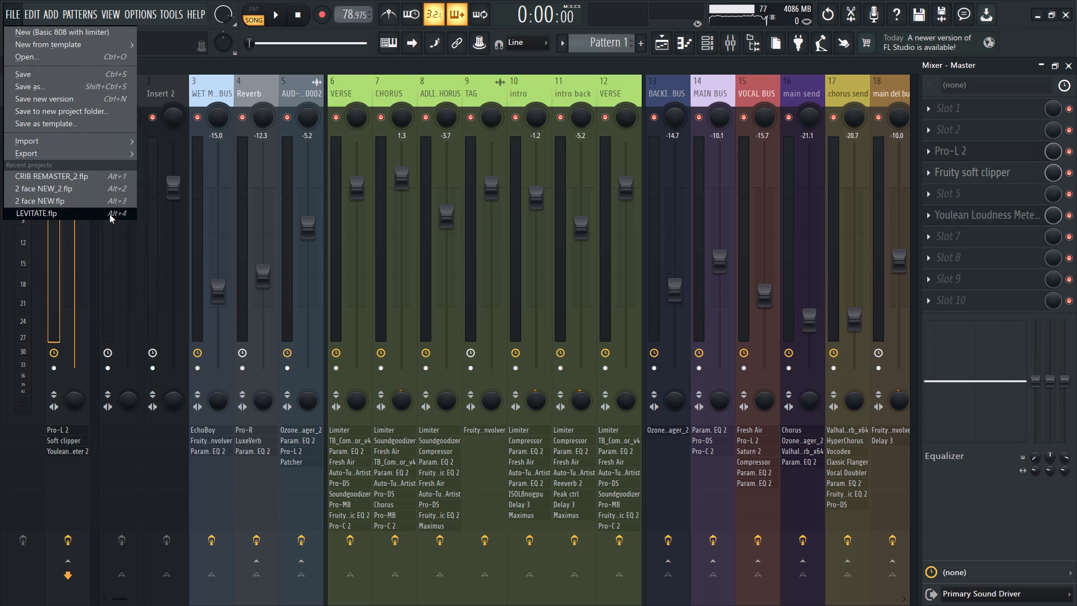
{"action": "left_click", "coordinate": [528, 346]}
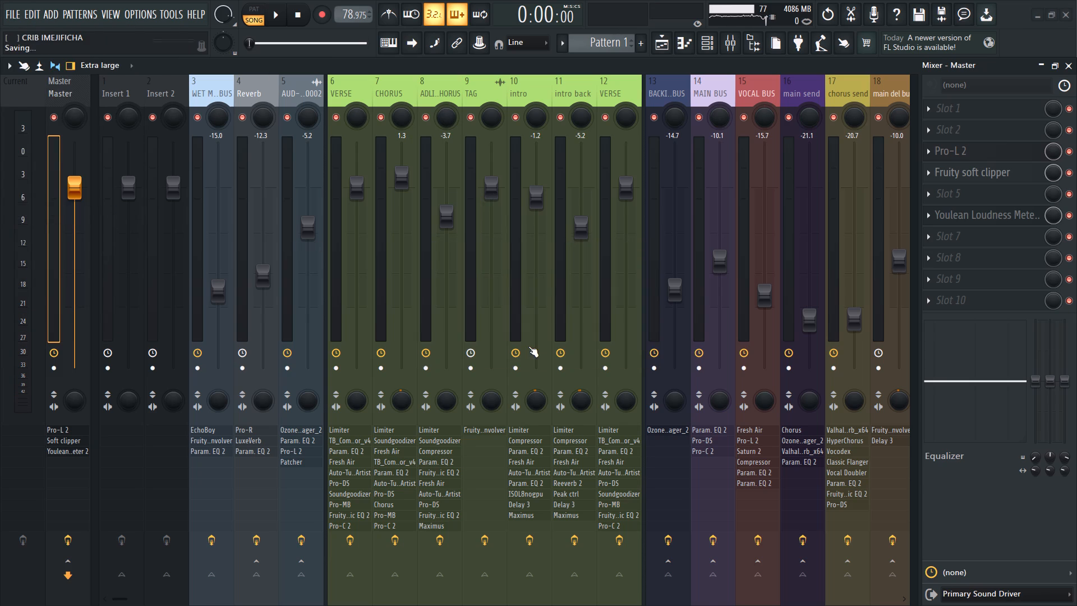